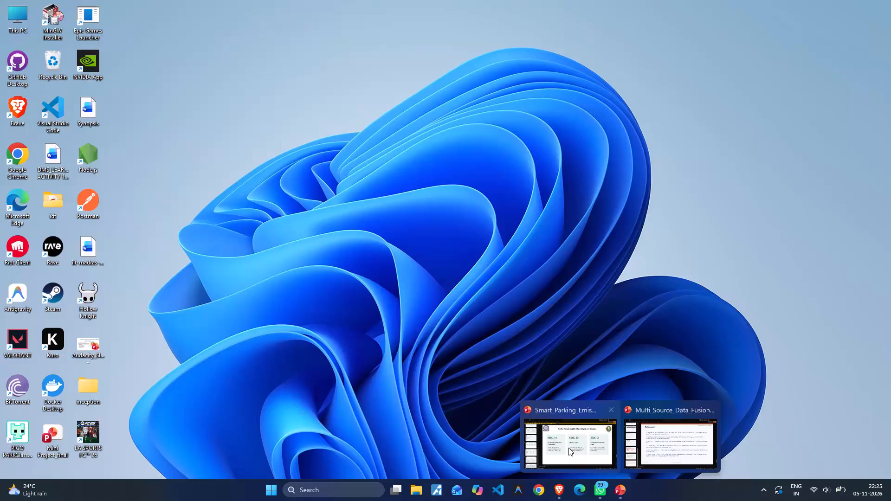
{"action": "left_click", "coordinate": [568, 448]}
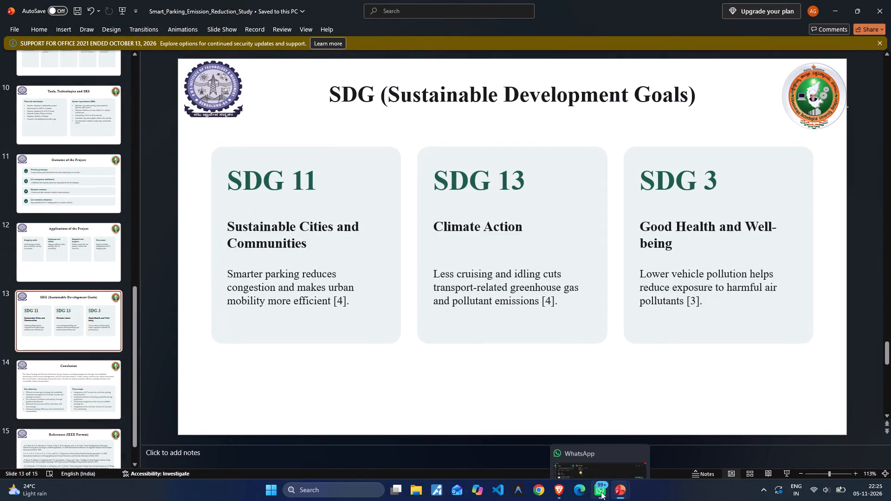
{"action": "left_click", "coordinate": [662, 450]}
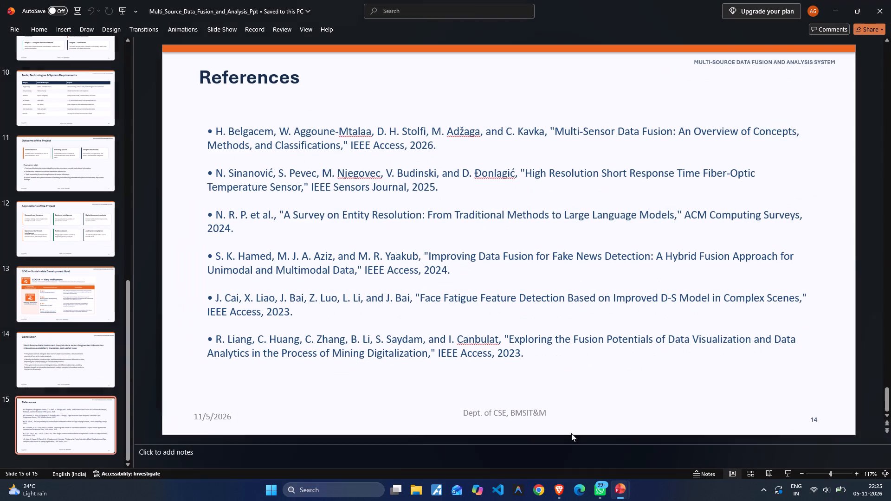
{"action": "left_click", "coordinate": [70, 308]}
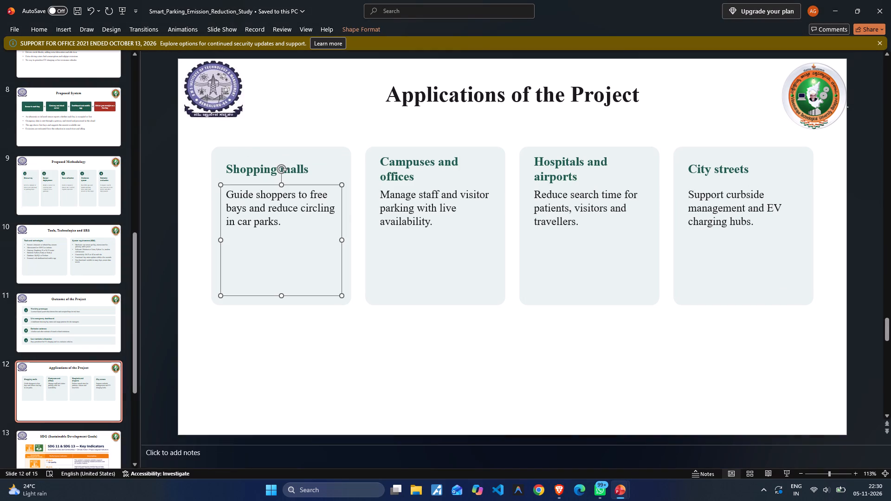
{"action": "left_click", "coordinate": [248, 155]}
{"action": "left_click_drag", "start_coordinate": [283, 304], "coordinate": [285, 257]}
{"action": "left_click", "coordinate": [374, 151]}
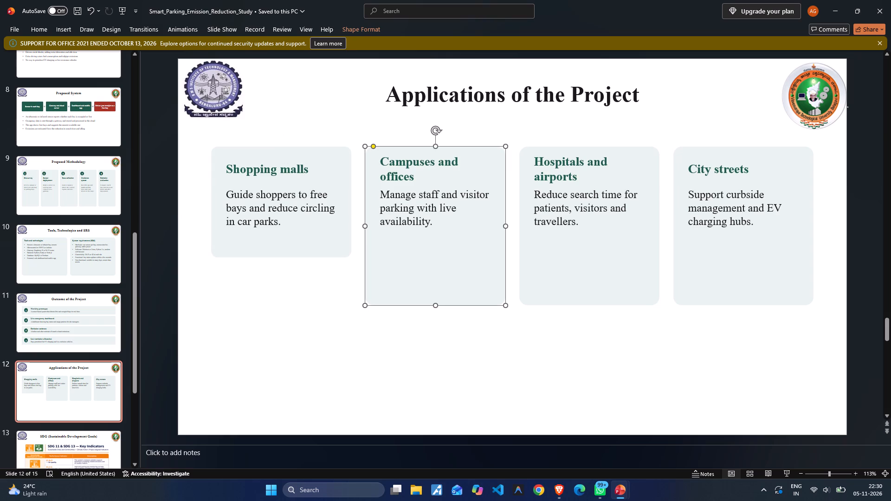
{"action": "left_click_drag", "start_coordinate": [436, 304], "coordinate": [434, 263]}
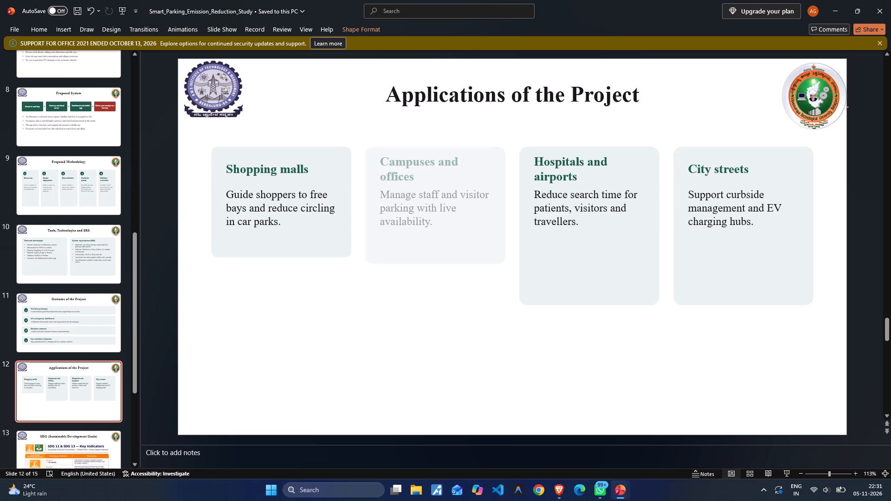
{"action": "left_click_drag", "start_coordinate": [434, 263], "coordinate": [433, 260]}
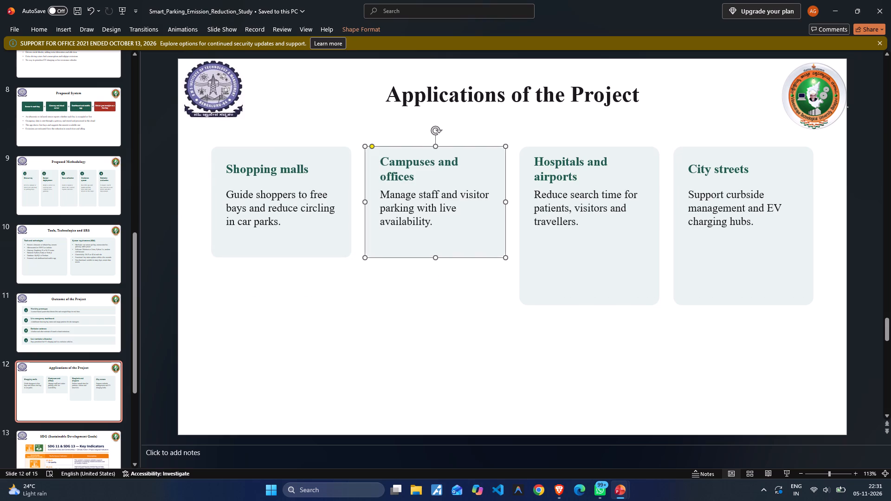
{"action": "left_click", "coordinate": [529, 158]}
{"action": "left_click_drag", "start_coordinate": [590, 304], "coordinate": [585, 276]}
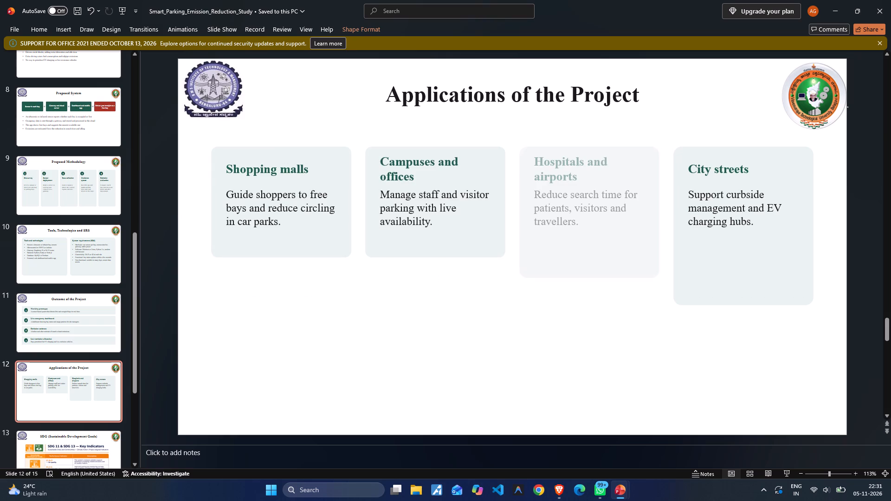
{"action": "left_click_drag", "start_coordinate": [585, 276], "coordinate": [583, 255]}
{"action": "left_click", "coordinate": [685, 172]}
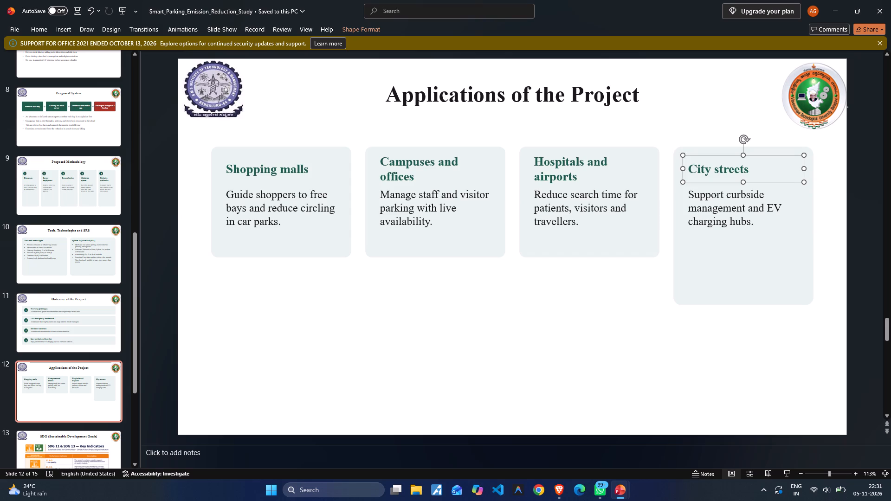
{"action": "left_click", "coordinate": [678, 154]}
{"action": "left_click_drag", "start_coordinate": [744, 308], "coordinate": [737, 257]}
Duplicate the City streets card background and place the copy below the Shopping malls card, aligned with it.
{"action": "left_click", "coordinate": [712, 245]}
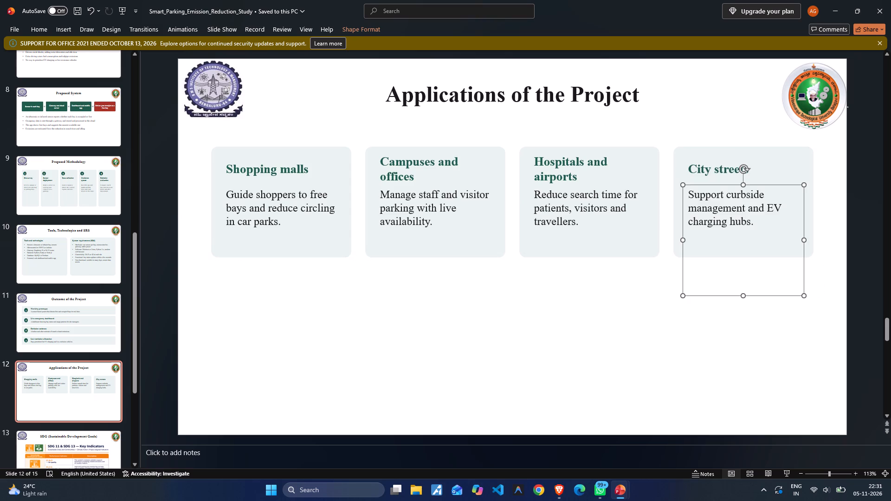
{"action": "left_click", "coordinate": [679, 155]}
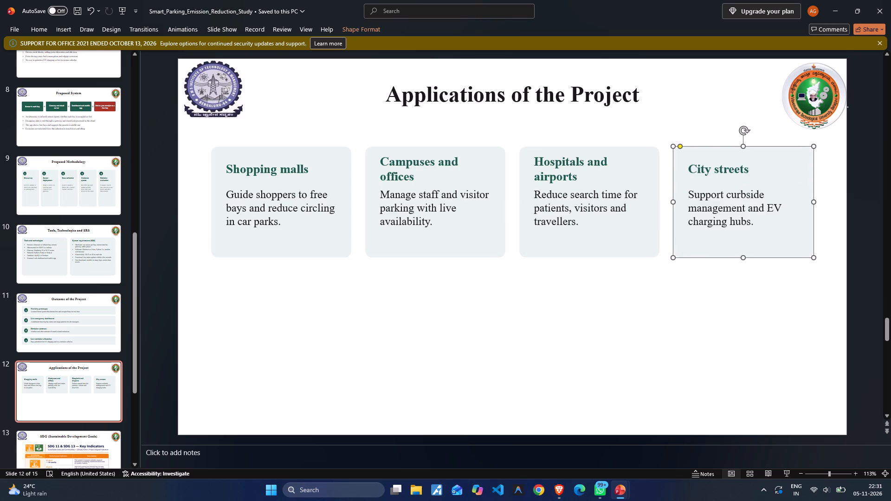
{"action": "key", "text": "ctrl+c"}
{"action": "left_click", "coordinate": [316, 376]}
{"action": "key", "text": "ctrl+v"}
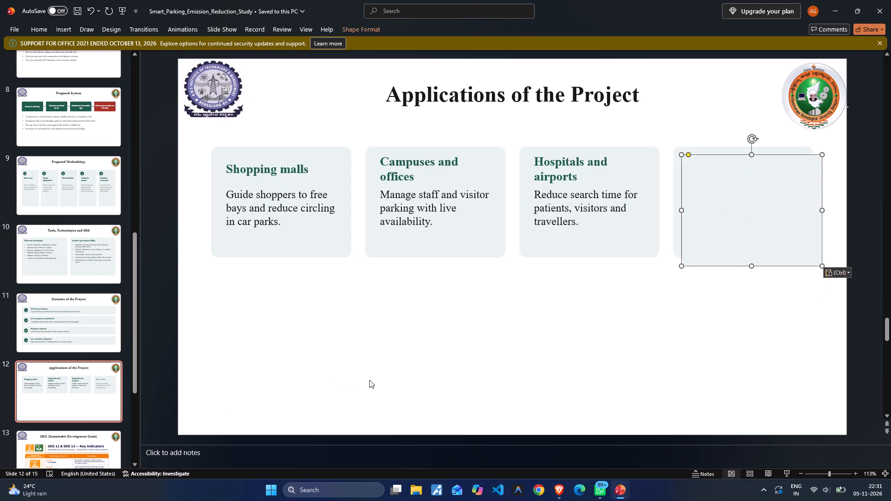
{"action": "left_click_drag", "start_coordinate": [741, 219], "coordinate": [303, 349]}
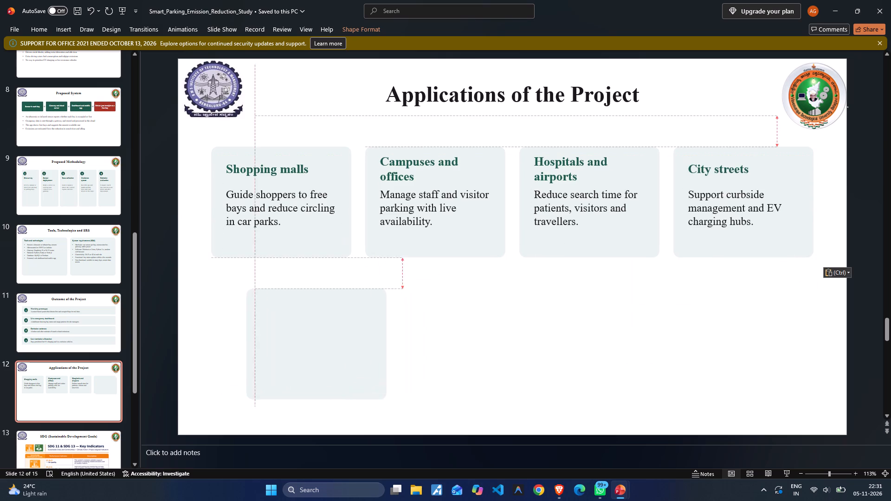
{"action": "left_click_drag", "start_coordinate": [303, 349], "coordinate": [270, 355]}
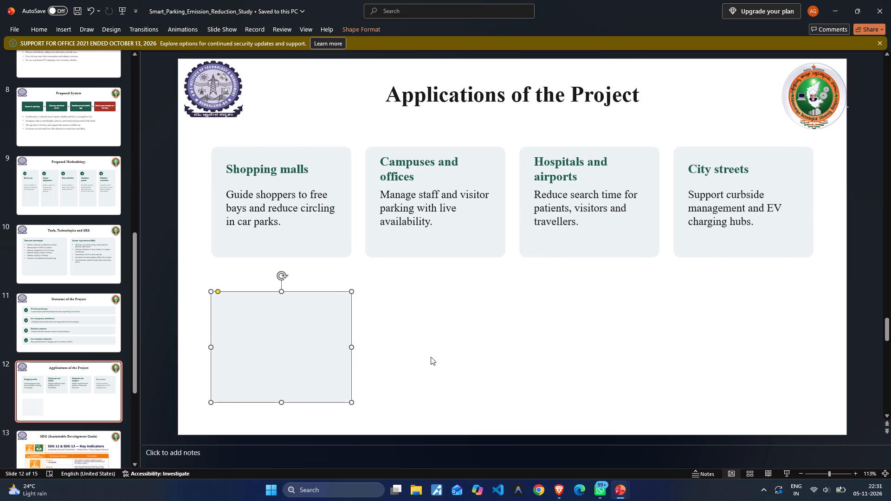
Copy the Environmental monitoring heading and description from ChatGPT's answer into the new blank card on slide 12.
{"action": "key", "text": "alt+Tab"}
{"action": "scroll", "coordinate": [458, 339], "scroll_direction": "up", "scroll_amount": 1}
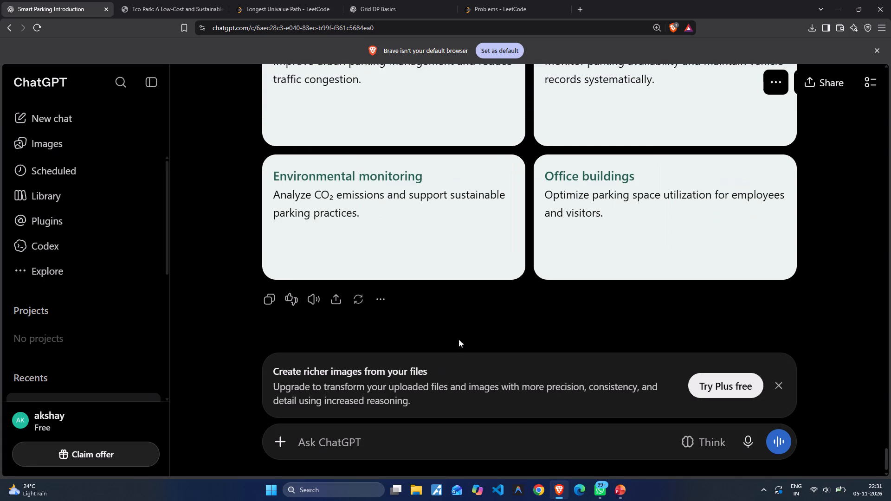
{"action": "key", "text": "Tab"}
{"action": "key", "text": "alt+Tab"}
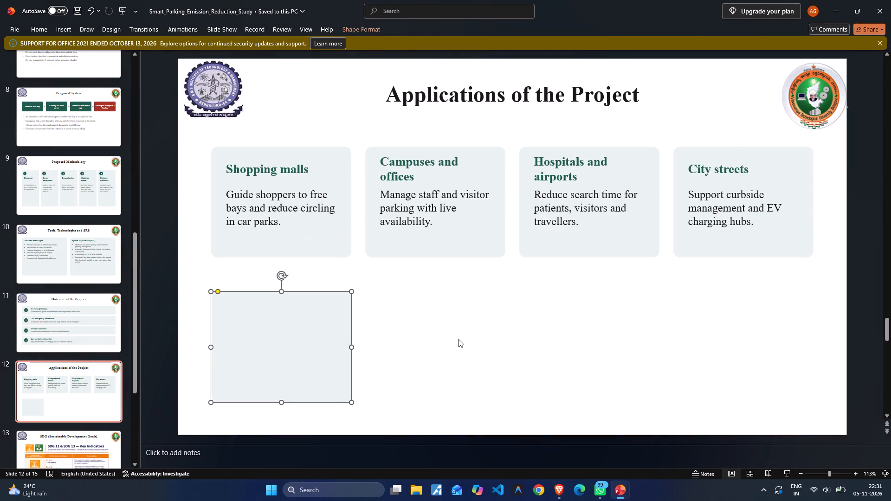
{"action": "key", "text": "alt+Tab"}
{"action": "left_click", "coordinate": [344, 238]}
{"action": "left_click_drag", "start_coordinate": [374, 253], "coordinate": [365, 250]}
{"action": "left_click_drag", "start_coordinate": [364, 247], "coordinate": [340, 239]}
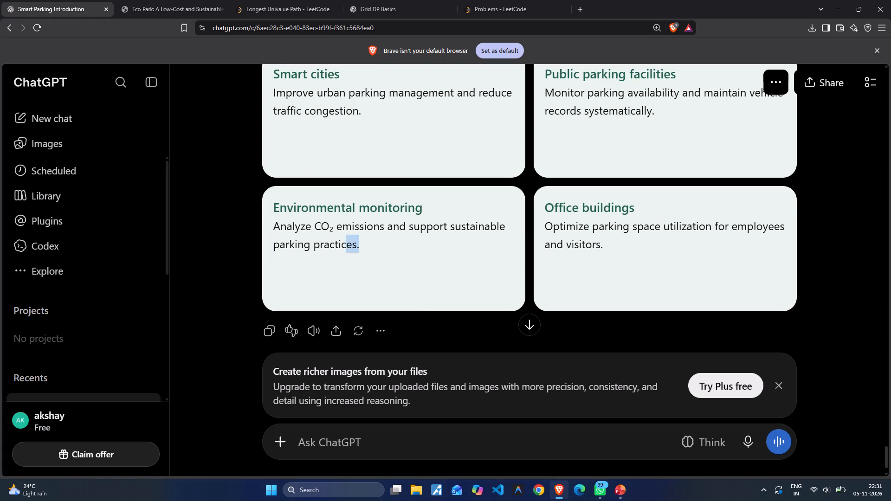
{"action": "left_click_drag", "start_coordinate": [340, 239], "coordinate": [274, 209]}
{"action": "left_click", "coordinate": [273, 209]}
{"action": "key", "text": "ctrl+c"}
{"action": "key", "text": "alt+Tab"}
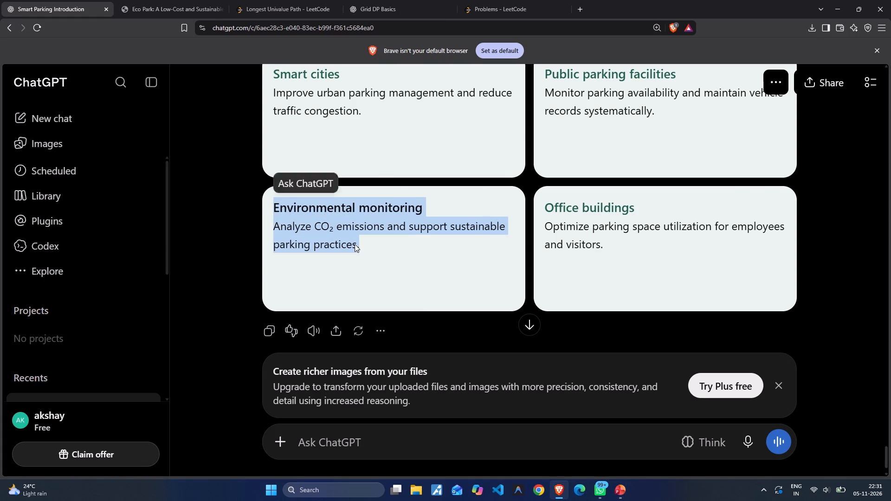
{"action": "left_click", "coordinate": [291, 321]}
{"action": "key", "text": "ctrl+v"}
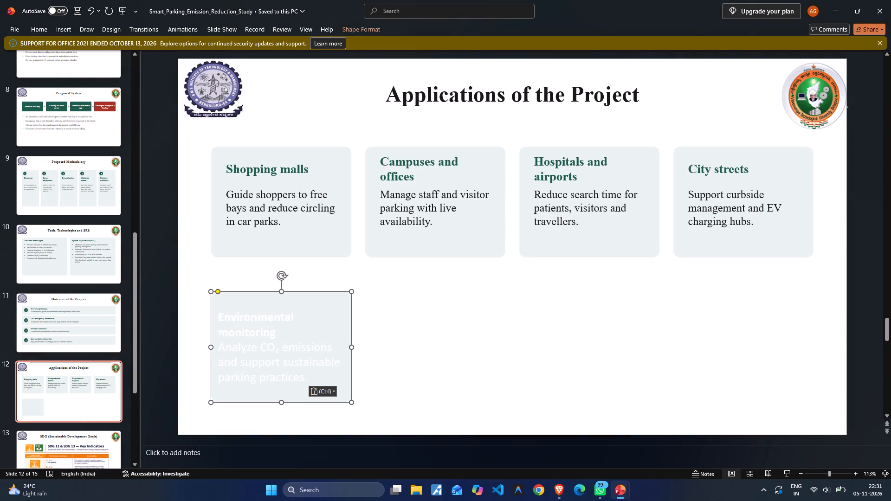
{"action": "left_click", "coordinate": [316, 328]}
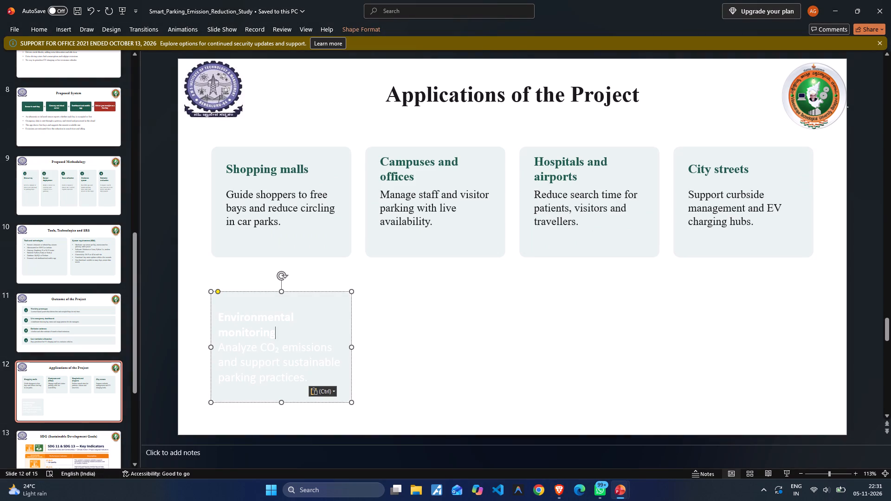
Undo the paste of the Environmental monitoring text in the new card below Shopping malls on slide 12.
{"action": "left_click", "coordinate": [297, 333]}
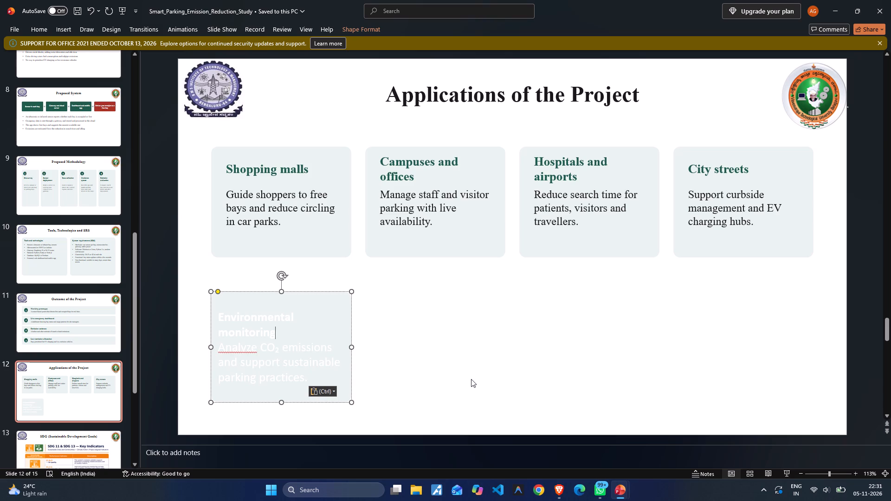
{"action": "left_click", "coordinate": [471, 379]}
{"action": "left_click_drag", "start_coordinate": [315, 384], "coordinate": [223, 313]}
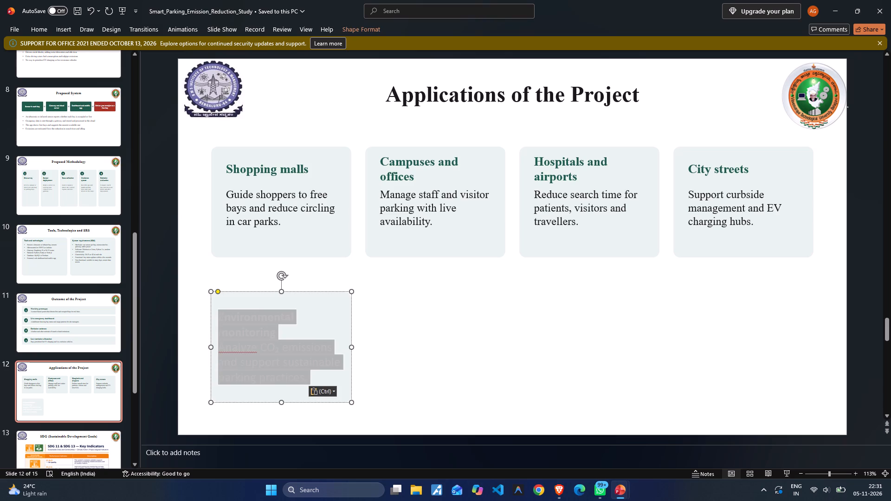
{"action": "left_click_drag", "start_coordinate": [223, 313], "coordinate": [222, 312]}
{"action": "left_click", "coordinate": [303, 329]}
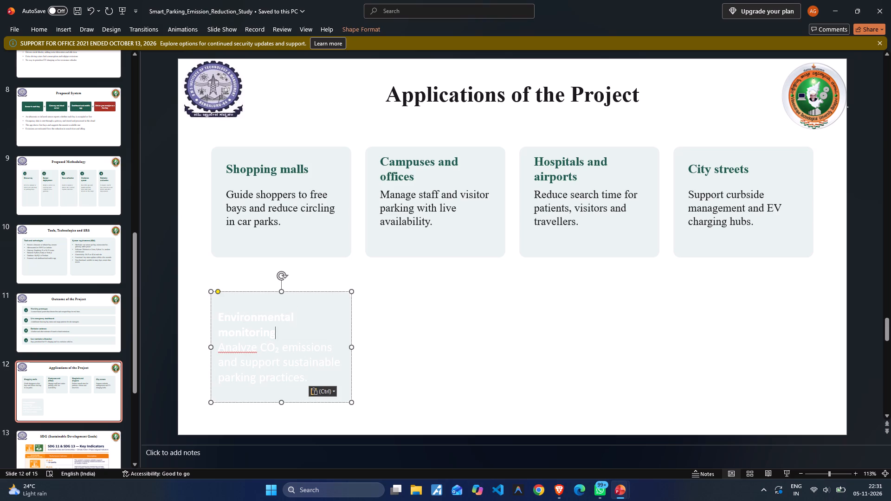
{"action": "key", "text": "ctrl+z"}
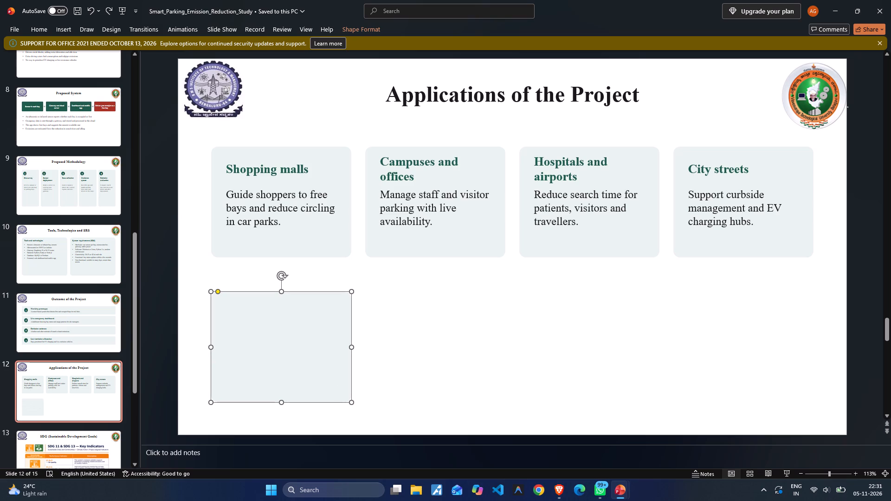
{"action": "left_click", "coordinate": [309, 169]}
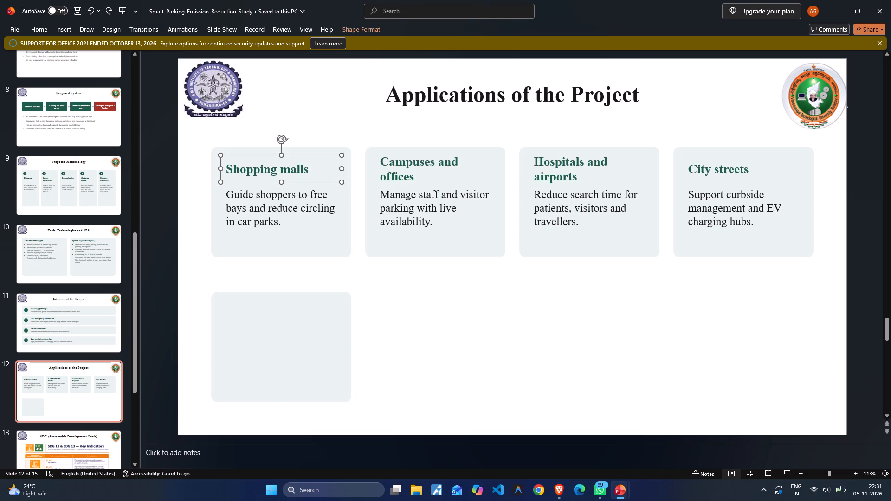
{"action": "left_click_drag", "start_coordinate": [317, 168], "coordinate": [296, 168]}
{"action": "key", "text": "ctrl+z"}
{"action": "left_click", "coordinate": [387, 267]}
Copy the Shopping malls heading text and paste it into the blank card below.
{"action": "left_click", "coordinate": [310, 169]}
{"action": "left_click_drag", "start_coordinate": [306, 169], "coordinate": [227, 168]}
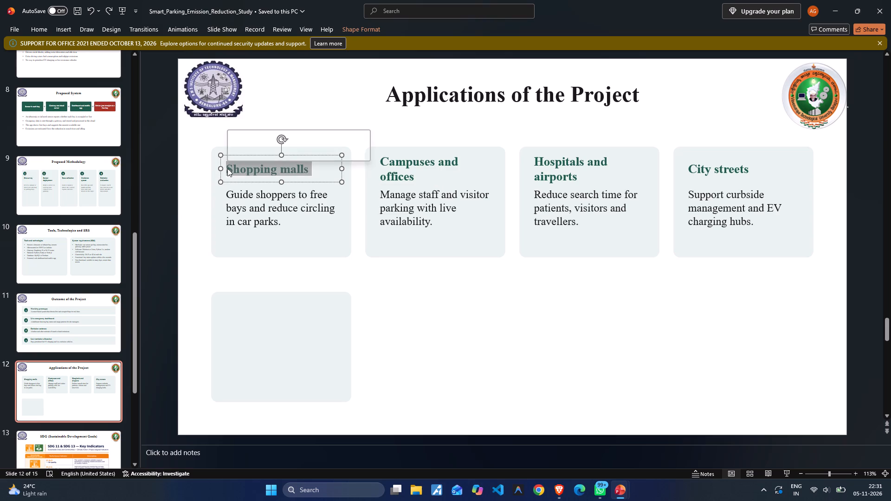
{"action": "key", "text": "ctrl+c"}
{"action": "left_click", "coordinate": [263, 350]}
{"action": "key", "text": "ctrl+v"}
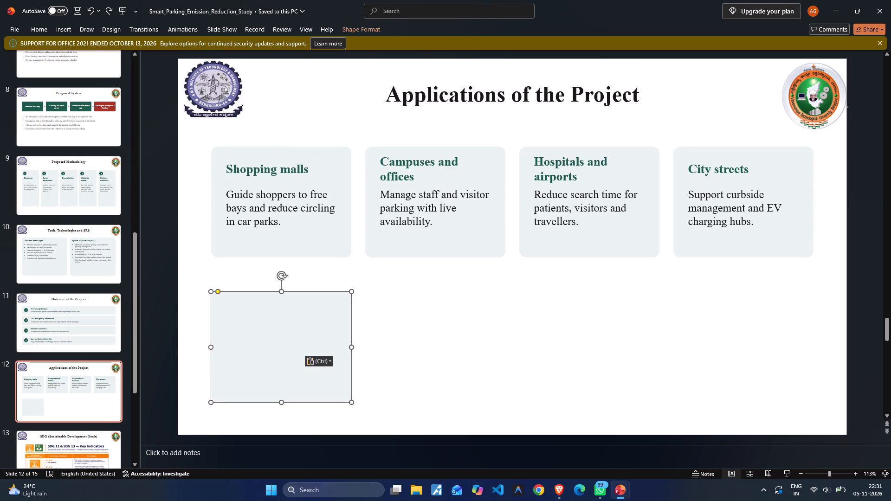
Delete the pasted Shopping malls text from inside the new card, leaving the card blank.
{"action": "left_click", "coordinate": [243, 345]}
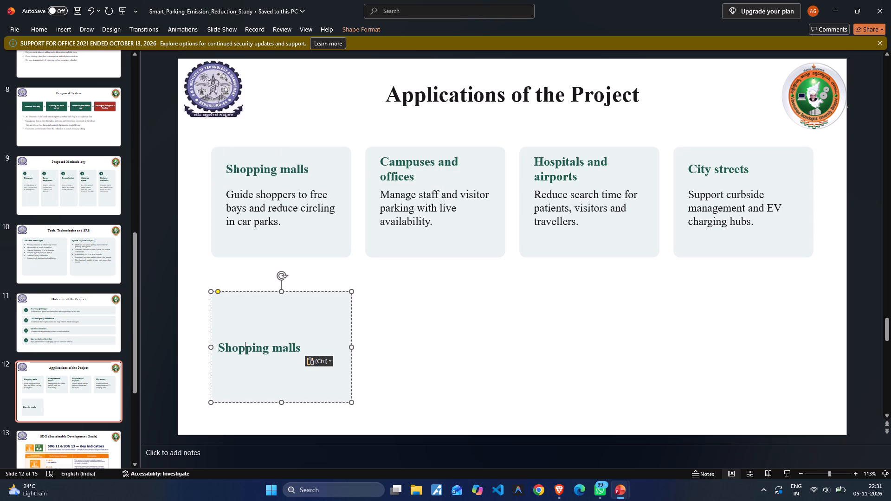
{"action": "left_click", "coordinate": [223, 347]}
{"action": "left_click", "coordinate": [296, 351]}
{"action": "left_click_drag", "start_coordinate": [293, 349], "coordinate": [292, 340]}
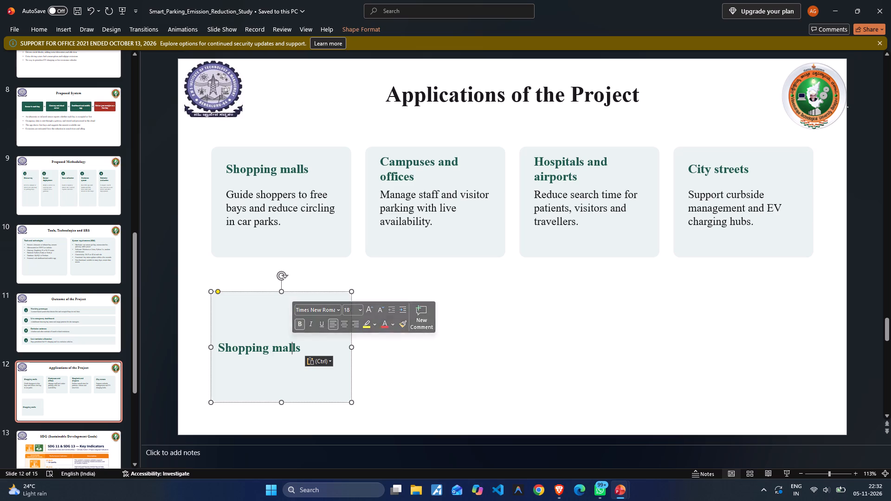
{"action": "left_click_drag", "start_coordinate": [306, 350], "coordinate": [301, 343]}
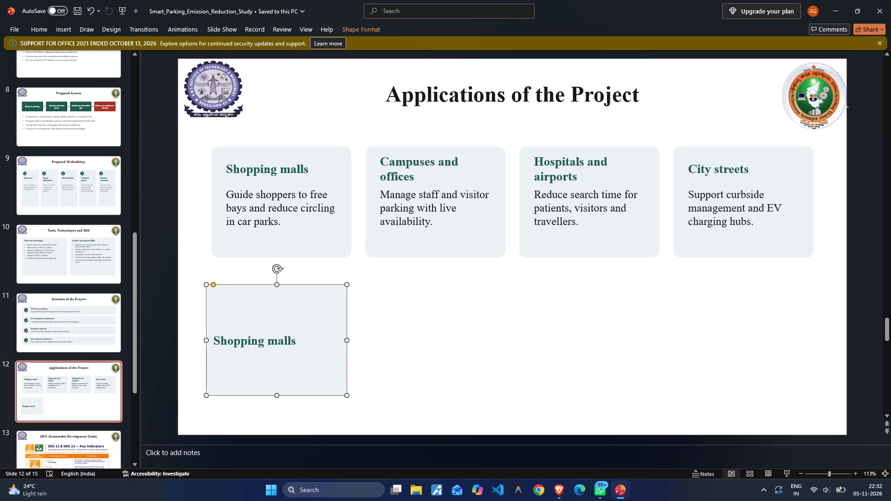
{"action": "left_click", "coordinate": [289, 342]}
{"action": "left_click", "coordinate": [296, 336]}
{"action": "left_click", "coordinate": [300, 343]}
{"action": "left_click", "coordinate": [217, 339]}
{"action": "key", "text": "Left"}
{"action": "key", "text": "BackSpace"}
{"action": "key", "text": "BackSpace"}
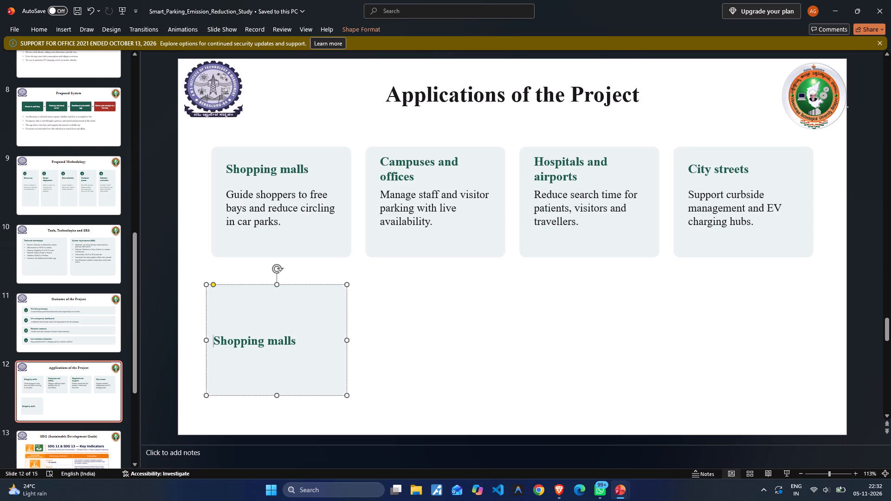
{"action": "left_click", "coordinate": [299, 344]}
{"action": "left_click_drag", "start_coordinate": [296, 343], "coordinate": [219, 340]}
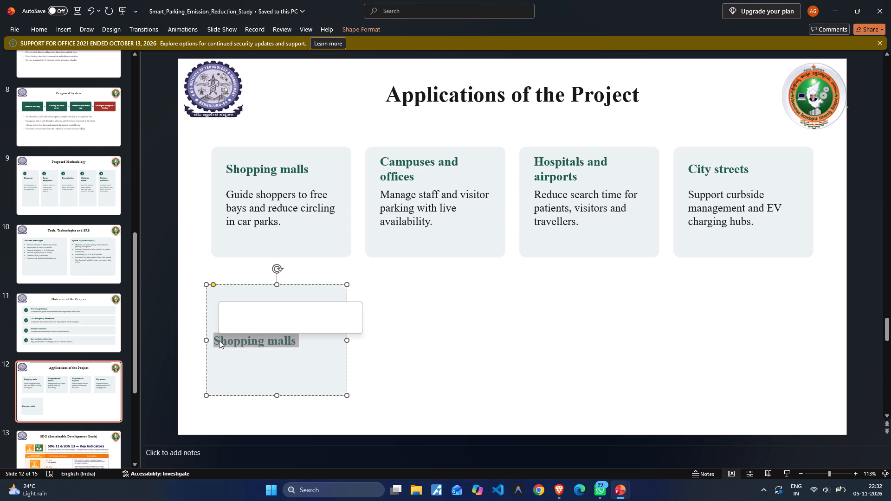
{"action": "key", "text": "Delete"}
Paste the Shopping malls heading as a separate text box and place it along the upper edge of the blank card.
{"action": "left_click", "coordinate": [693, 358]}
{"action": "key", "text": "ctrl+v"}
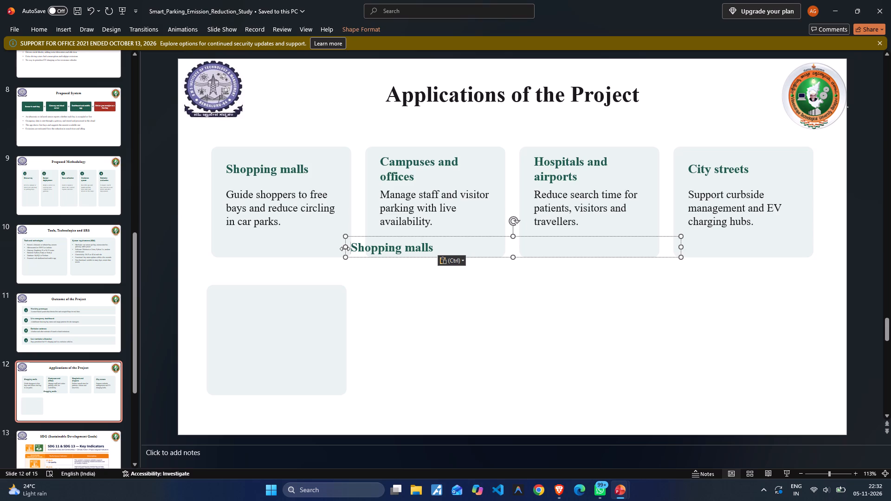
{"action": "left_click_drag", "start_coordinate": [349, 246], "coordinate": [256, 292]}
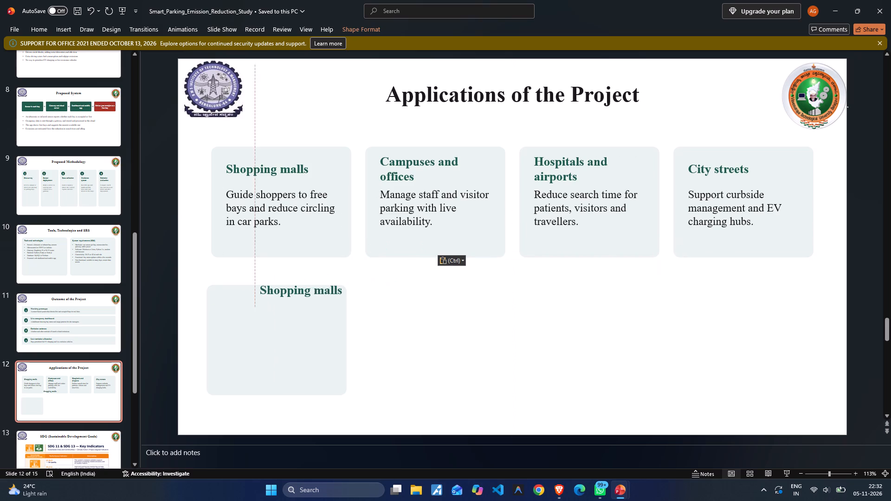
{"action": "left_click_drag", "start_coordinate": [256, 292], "coordinate": [217, 295]}
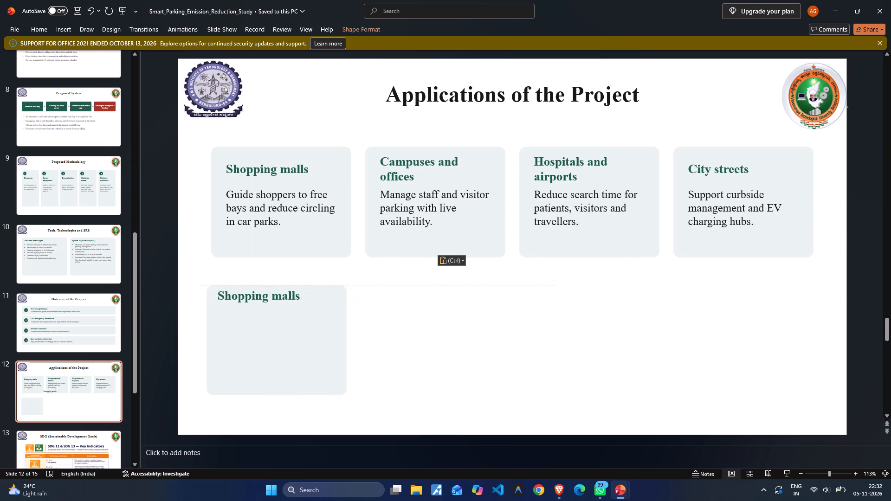
{"action": "left_click_drag", "start_coordinate": [217, 295], "coordinate": [221, 299]}
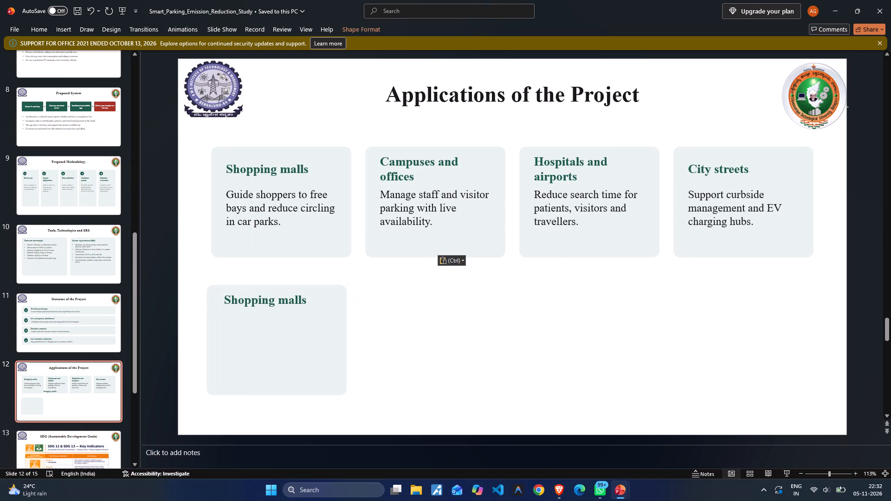
{"action": "left_click_drag", "start_coordinate": [221, 299], "coordinate": [221, 299]}
Clear the Shopping malls text from the heading box on the new card.
{"action": "left_click", "coordinate": [309, 299]}
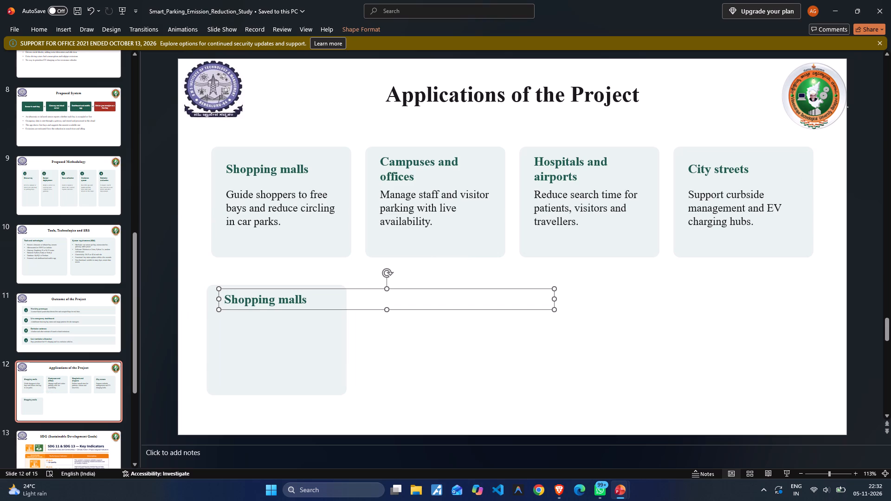
{"action": "left_click", "coordinate": [302, 300]}
{"action": "key", "text": "Right"}
{"action": "key", "text": "BackSpace"}
{"action": "key", "text": "BackSpace"}
{"action": "key", "text": "BackSpace"}
{"action": "key", "text": "BackSpace"}
{"action": "key", "text": "BackSpace"}
{"action": "key", "text": "BackSpace"}
{"action": "key", "text": "BackSpace"}
{"action": "key", "text": "BackSpace"}
{"action": "key", "text": "BackSpace"}
{"action": "key", "text": "BackSpace"}
{"action": "key", "text": "BackSpace"}
{"action": "key", "text": "BackSpace"}
{"action": "key", "text": "BackSpace"}
{"action": "key", "text": "BackSpace"}
{"action": "key", "text": "BackSpace"}
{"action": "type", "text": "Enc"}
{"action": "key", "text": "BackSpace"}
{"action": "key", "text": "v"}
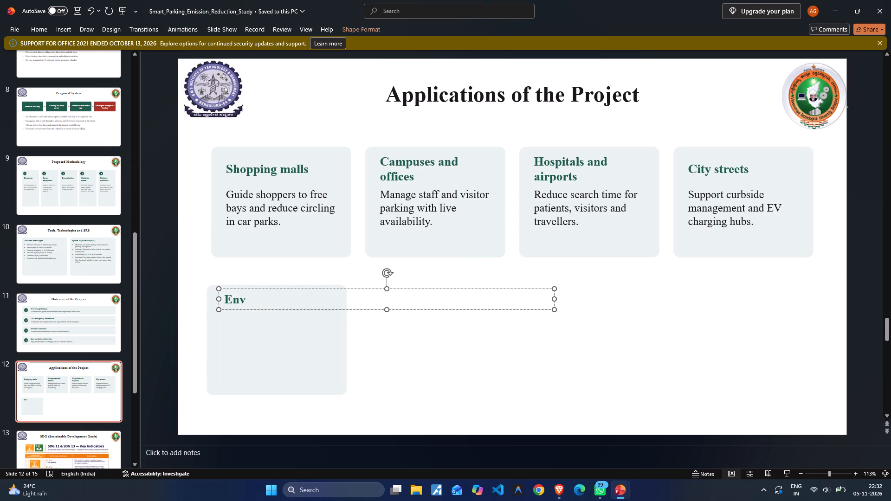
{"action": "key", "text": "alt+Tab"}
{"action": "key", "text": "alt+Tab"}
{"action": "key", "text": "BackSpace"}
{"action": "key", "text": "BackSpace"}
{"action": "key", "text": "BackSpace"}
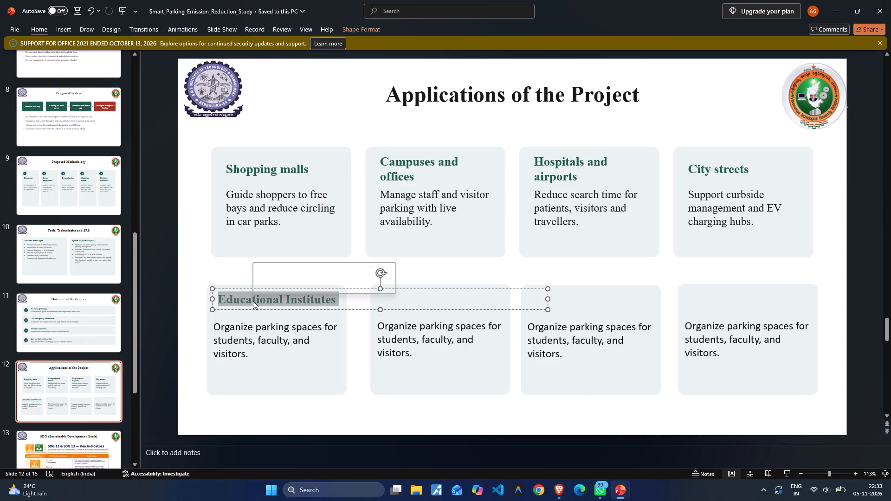
{"action": "left_click", "coordinate": [264, 302]}
{"action": "key", "text": "ctrl+c"}
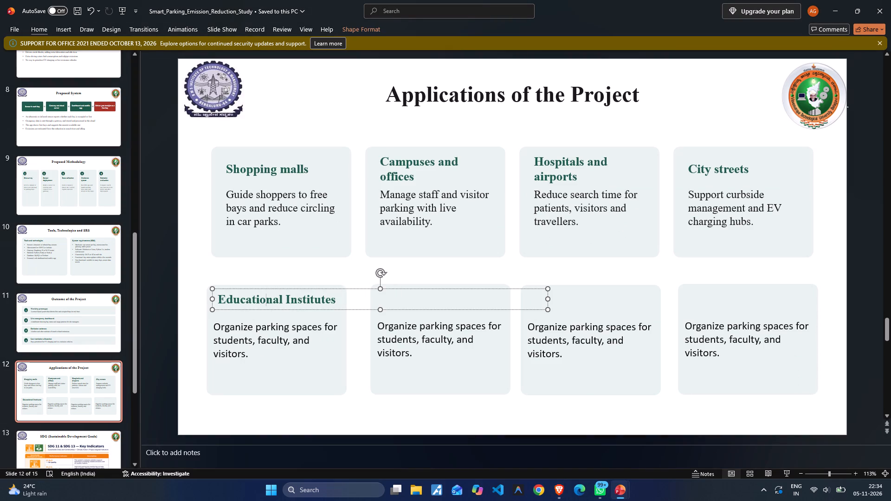
{"action": "left_click", "coordinate": [438, 327]}
{"action": "left_click", "coordinate": [310, 301]}
{"action": "left_click_drag", "start_coordinate": [550, 299], "coordinate": [342, 299]}
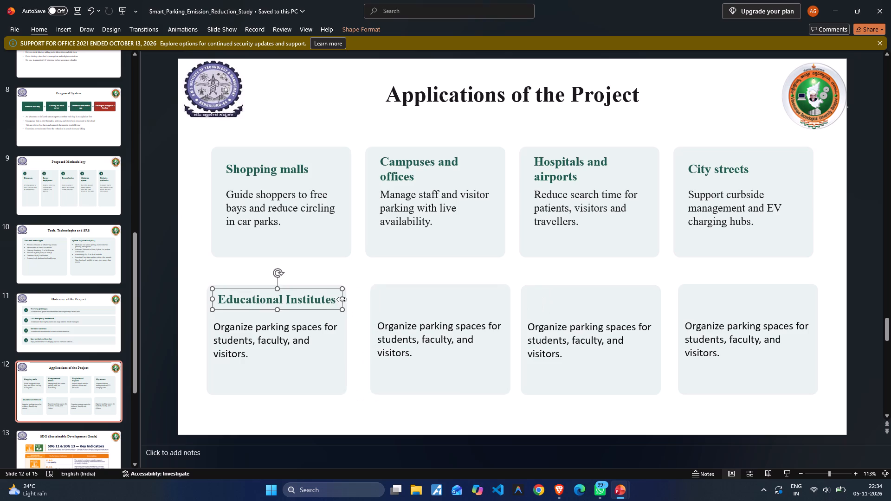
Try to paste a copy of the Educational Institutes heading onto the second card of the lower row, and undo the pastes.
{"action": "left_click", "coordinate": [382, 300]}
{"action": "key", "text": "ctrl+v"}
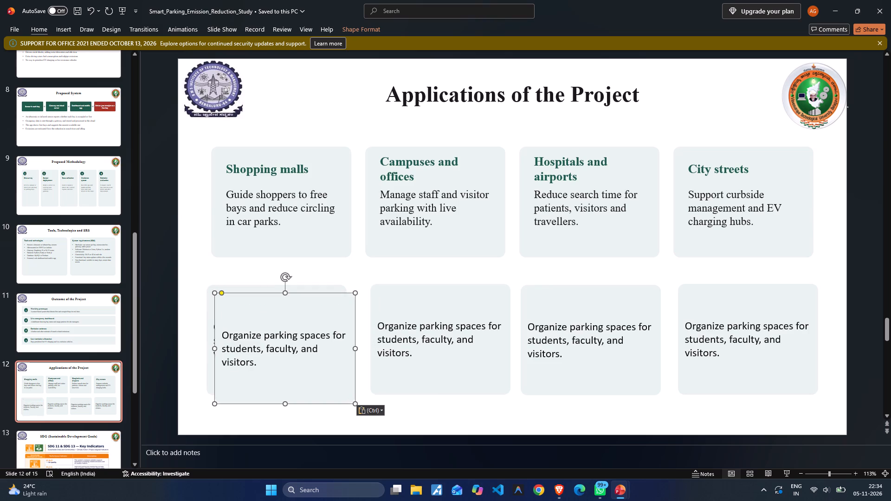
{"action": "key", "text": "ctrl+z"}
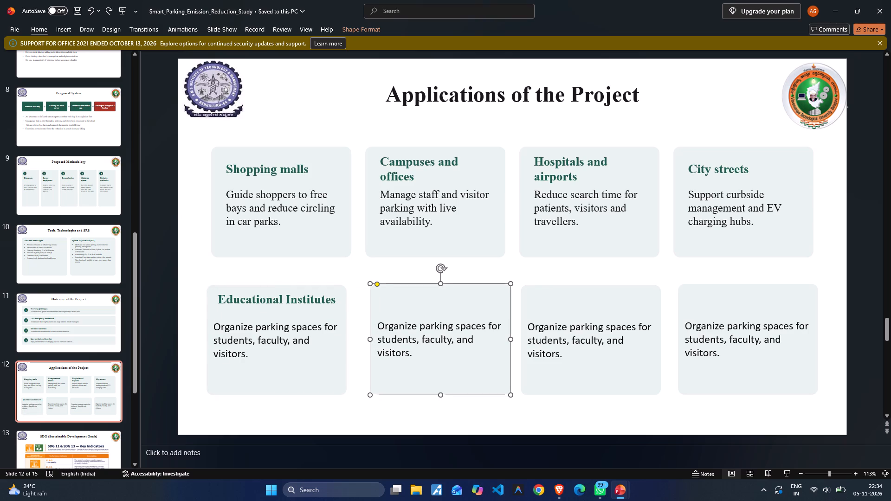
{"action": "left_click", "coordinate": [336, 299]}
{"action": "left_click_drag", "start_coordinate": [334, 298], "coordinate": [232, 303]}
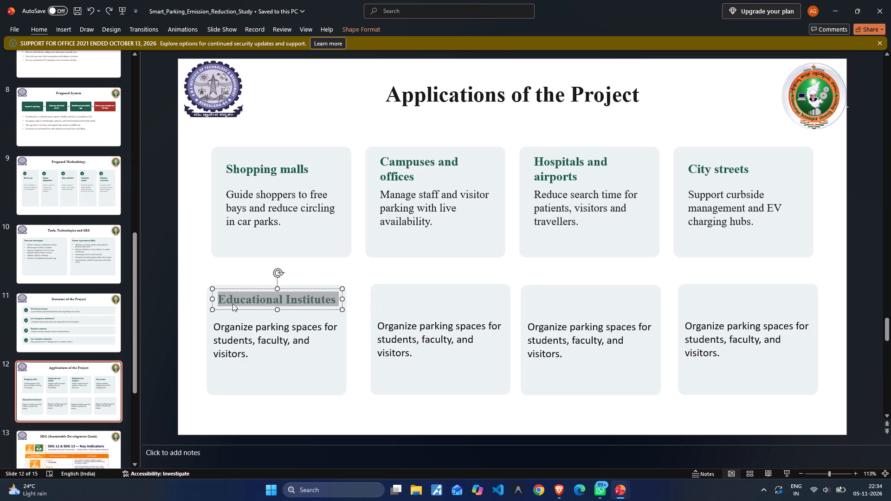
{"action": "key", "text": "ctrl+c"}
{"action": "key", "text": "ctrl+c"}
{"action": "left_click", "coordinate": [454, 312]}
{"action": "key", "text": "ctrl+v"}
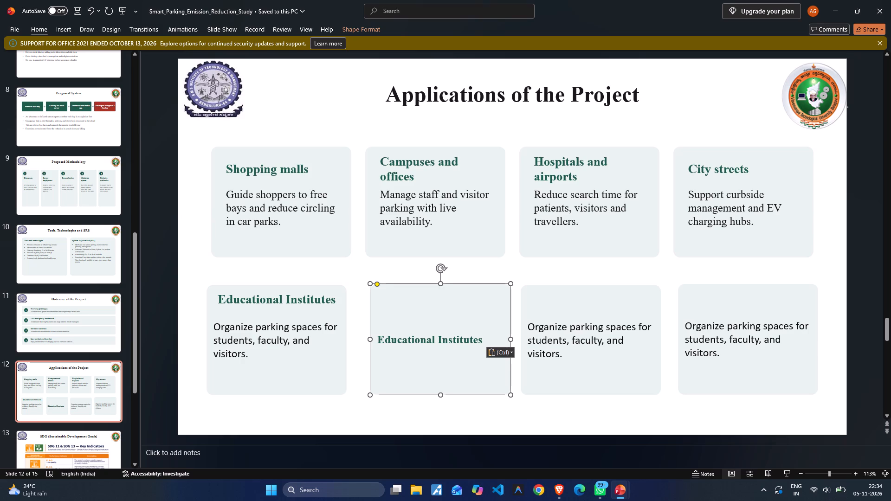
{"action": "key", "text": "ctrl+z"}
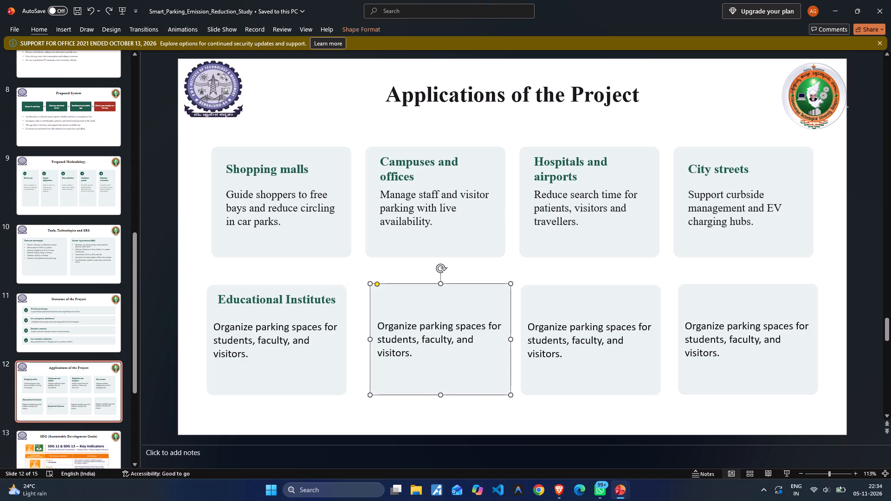
Paste a copy of the Educational Institutes heading and place it at the top of the lower row's second card.
{"action": "left_click", "coordinate": [594, 275]}
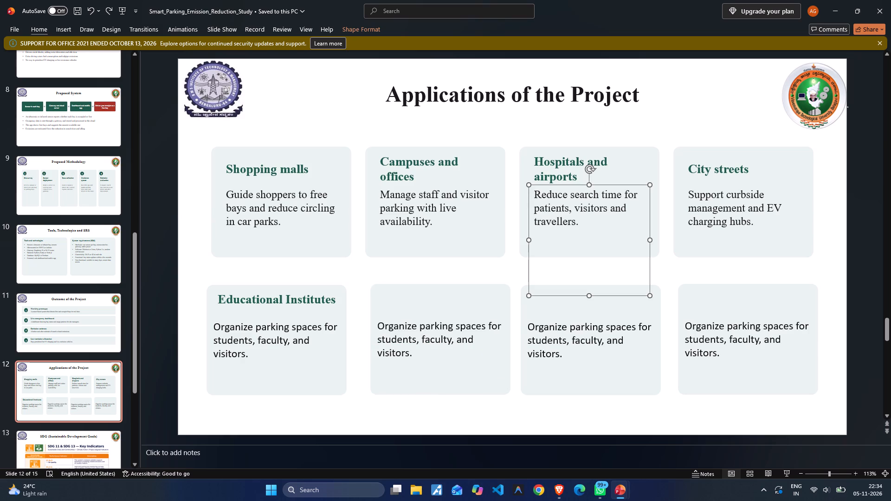
{"action": "left_click_drag", "start_coordinate": [417, 176], "coordinate": [387, 166]}
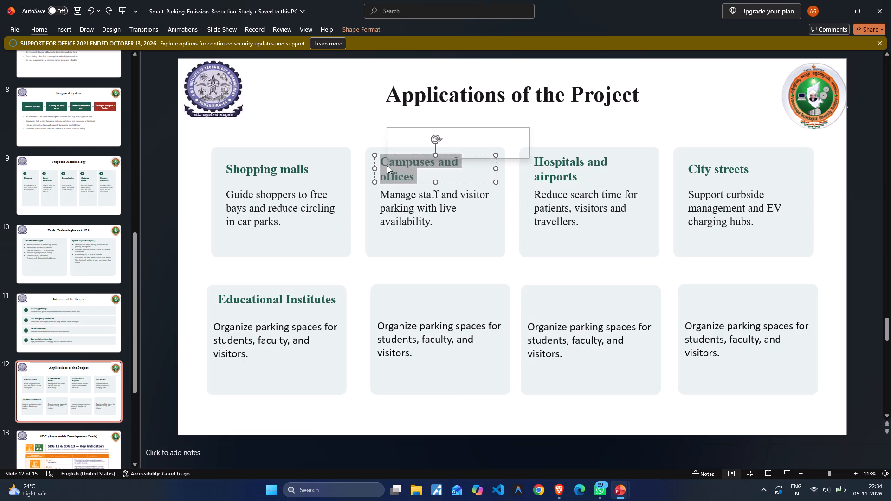
{"action": "left_click", "coordinate": [405, 180], "text": "ctrl"}
{"action": "key", "text": "ctrl+c"}
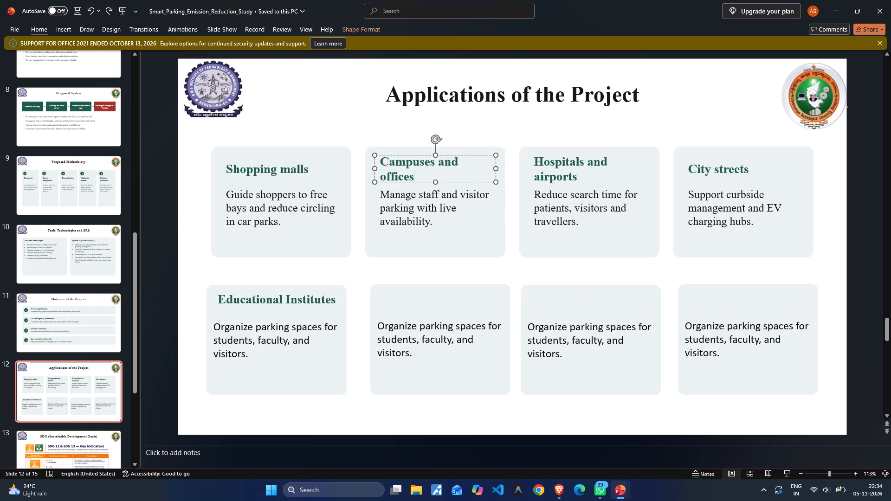
{"action": "left_click", "coordinate": [450, 261]}
{"action": "left_click", "coordinate": [540, 270]}
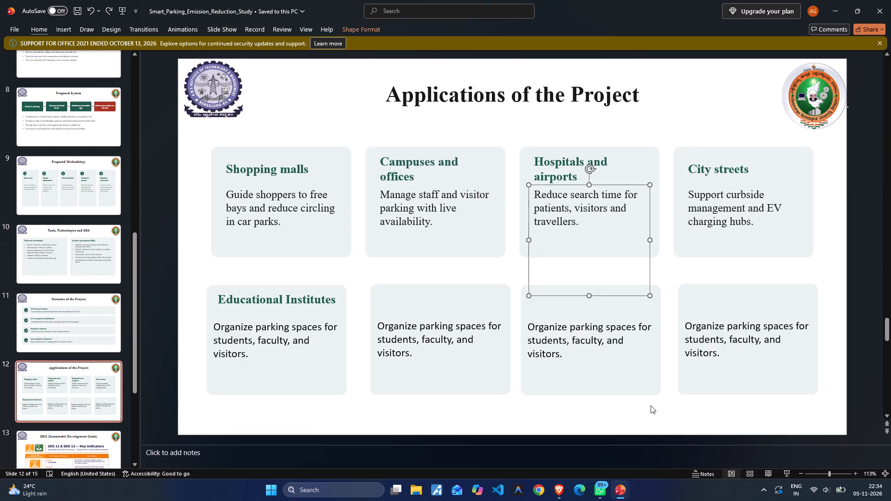
{"action": "left_click", "coordinate": [651, 418]}
{"action": "key", "text": "ctrl+v"}
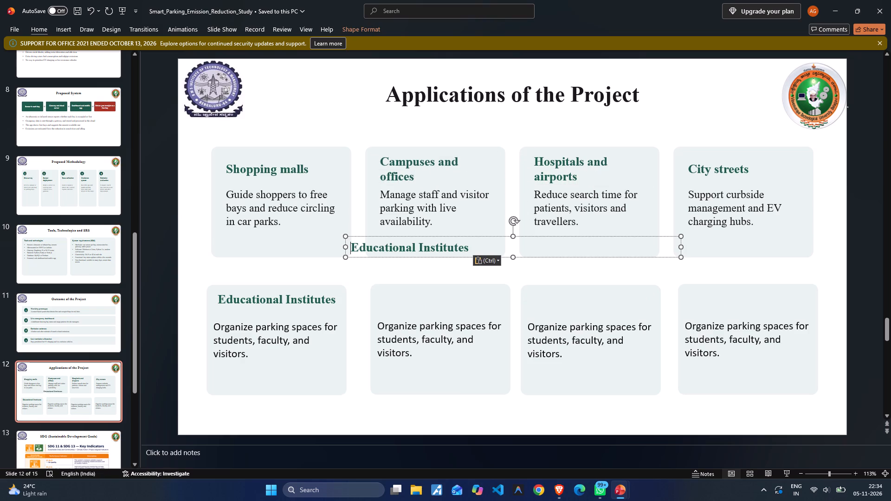
{"action": "left_click_drag", "start_coordinate": [355, 237], "coordinate": [369, 268]}
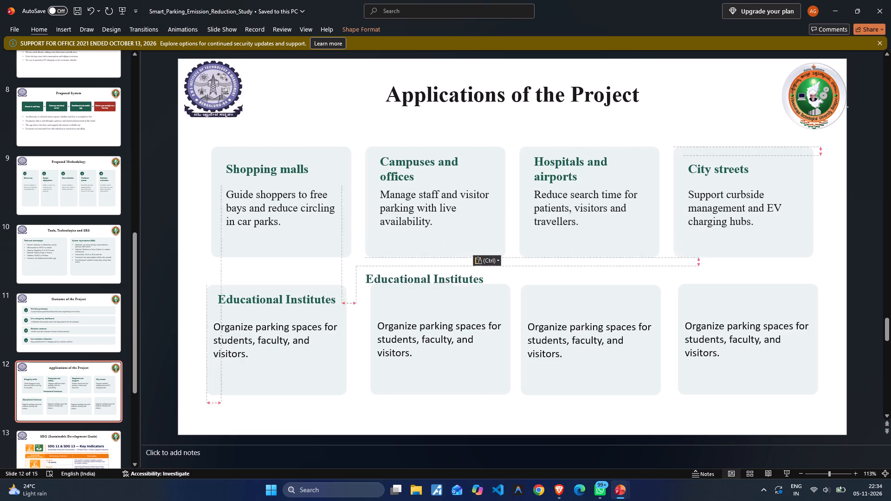
{"action": "left_click_drag", "start_coordinate": [369, 268], "coordinate": [380, 288]}
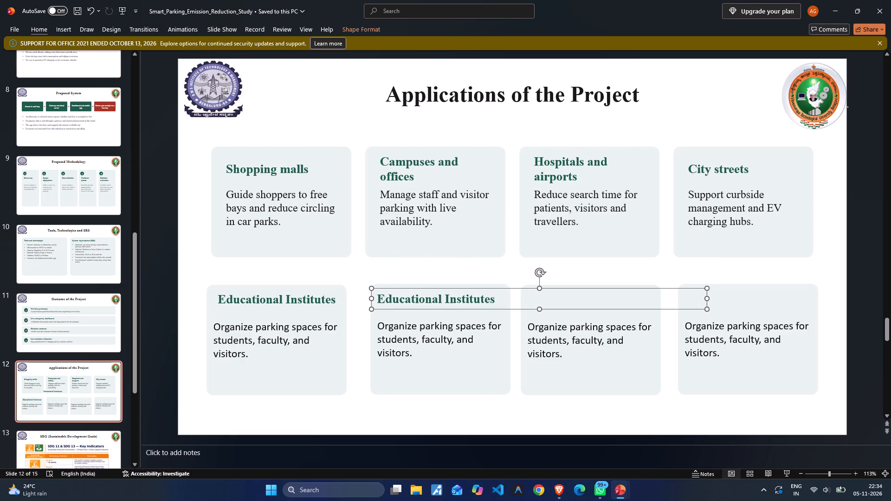
Replace the copied heading's text on the lower row's second card with "Smart Citites".
{"action": "left_click", "coordinate": [496, 300]}
{"action": "left_click", "coordinate": [496, 299]}
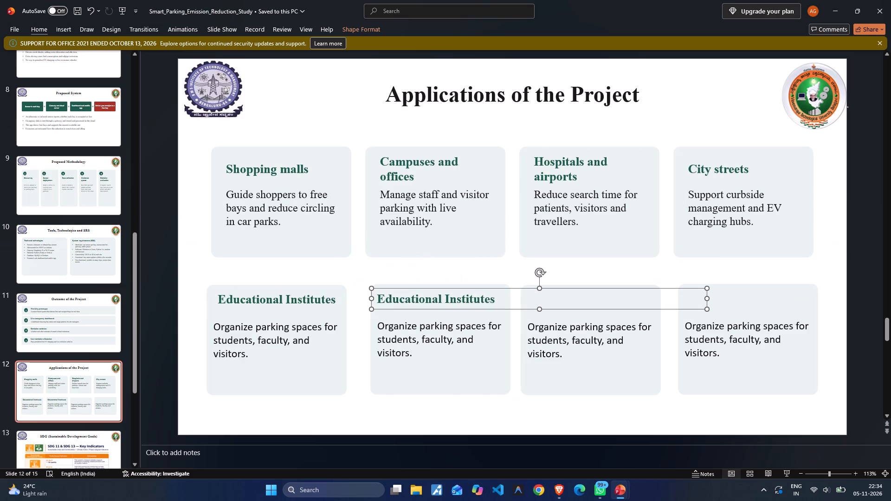
{"action": "left_click", "coordinate": [491, 295]}
{"action": "key", "text": "Right"}
{"action": "key", "text": "BackSpace"}
{"action": "key", "text": "BackSpace"}
{"action": "key", "text": "BackSpace"}
{"action": "key", "text": "BackSpace"}
{"action": "key", "text": "BackSpace"}
{"action": "key", "text": "BackSpace"}
{"action": "key", "text": "BackSpace"}
{"action": "key", "text": "BackSpace"}
{"action": "key", "text": "BackSpace"}
{"action": "key", "text": "BackSpace"}
{"action": "key", "text": "BackSpace"}
{"action": "key", "text": "BackSpace"}
{"action": "key", "text": "BackSpace"}
{"action": "key", "text": "BackSpace"}
{"action": "key", "text": "BackSpace"}
{"action": "key", "text": "BackSpace"}
{"action": "key", "text": "BackSpace"}
{"action": "key", "text": "BackSpace"}
{"action": "key", "text": "BackSpace"}
{"action": "key", "text": "BackSpace"}
{"action": "type", "text": "Smart"}
{"action": "key", "text": "space"}
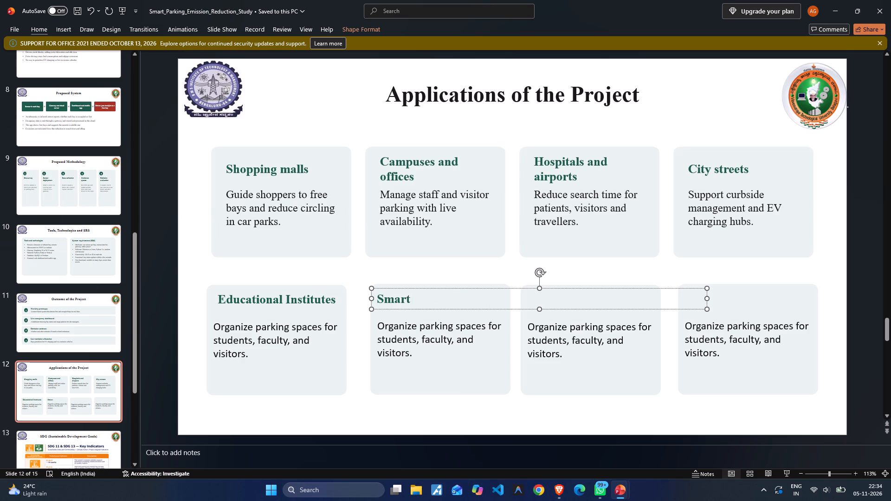
{"action": "type", "text": "Citites"}
Consult the remaining application cards, including Office buildings, in ChatGPT's answer, then return to slide 12 in PowerPoint.
{"action": "key", "text": "alt+Tab"}
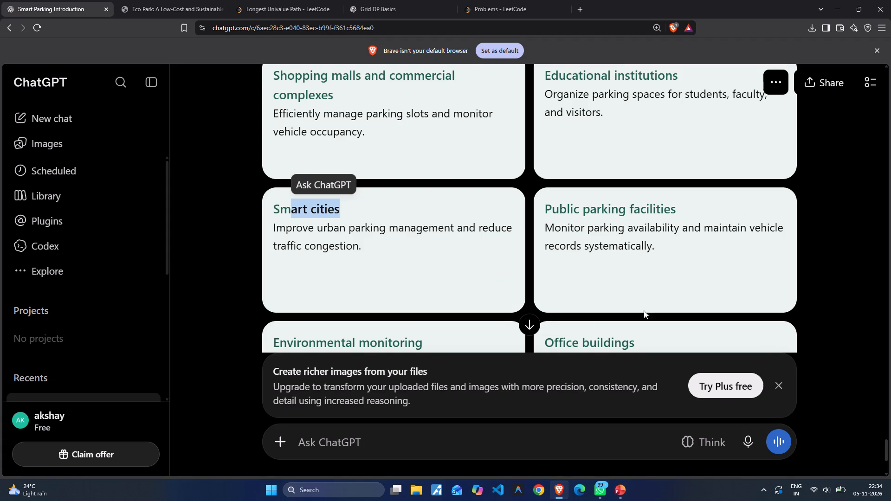
{"action": "scroll", "coordinate": [642, 308], "scroll_direction": "down", "scroll_amount": 2}
{"action": "key", "text": "alt+Tab"}
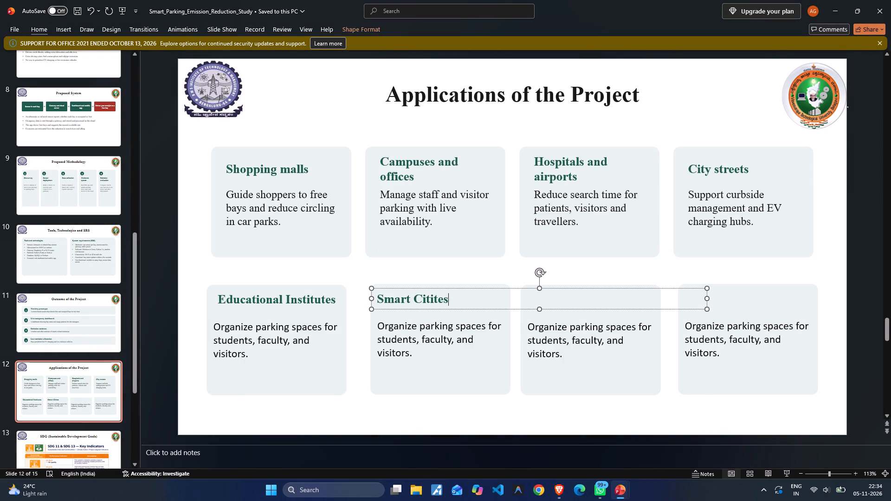
{"action": "key", "text": "alt+Tab"}
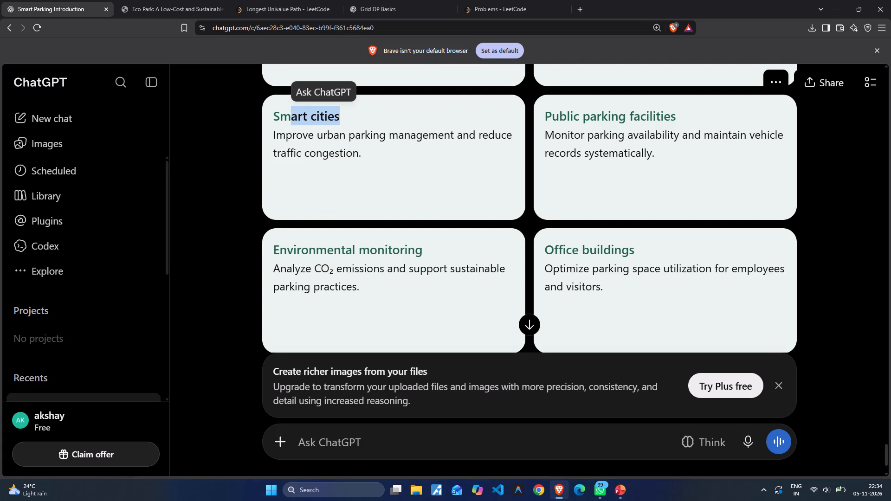
{"action": "left_click_drag", "start_coordinate": [630, 249], "coordinate": [542, 252]}
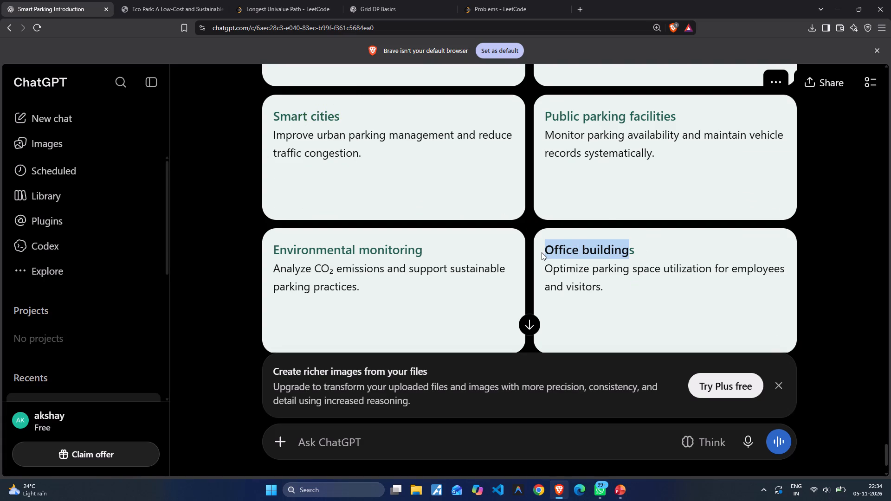
{"action": "left_click", "coordinate": [542, 252], "text": "ctrl"}
{"action": "key", "text": "alt+Tab"}
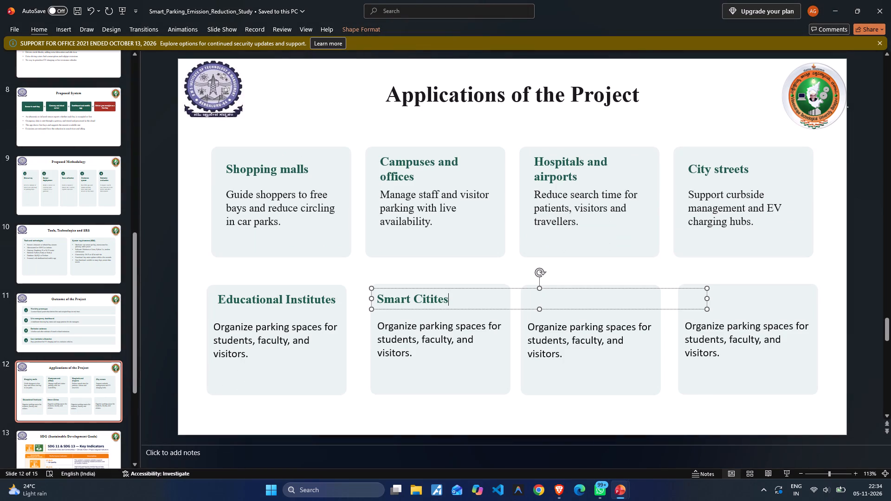
Narrow the Smart Citites heading box so it fits within the second card of the lower row.
{"action": "left_click_drag", "start_coordinate": [706, 300], "coordinate": [502, 301]}
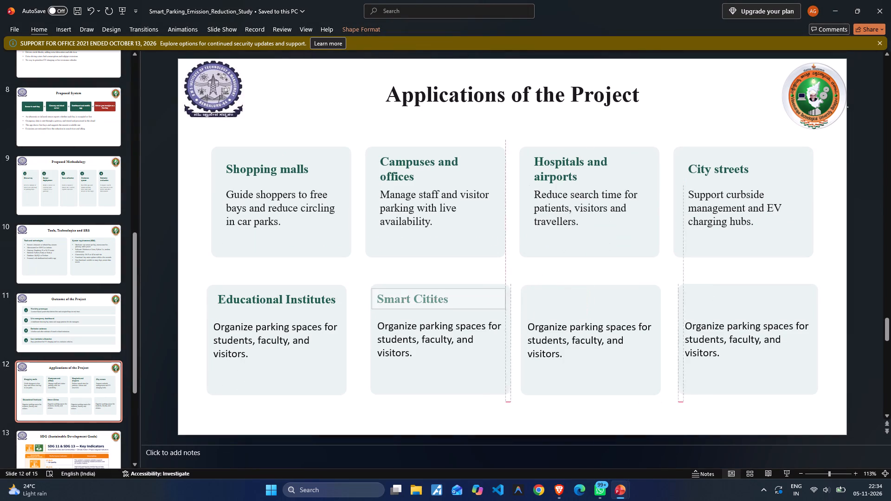
{"action": "left_click_drag", "start_coordinate": [502, 301], "coordinate": [481, 300]}
Paste another copy of the Educational Institutes heading and place it at the top of the lower row's third card.
{"action": "left_click", "coordinate": [577, 256]}
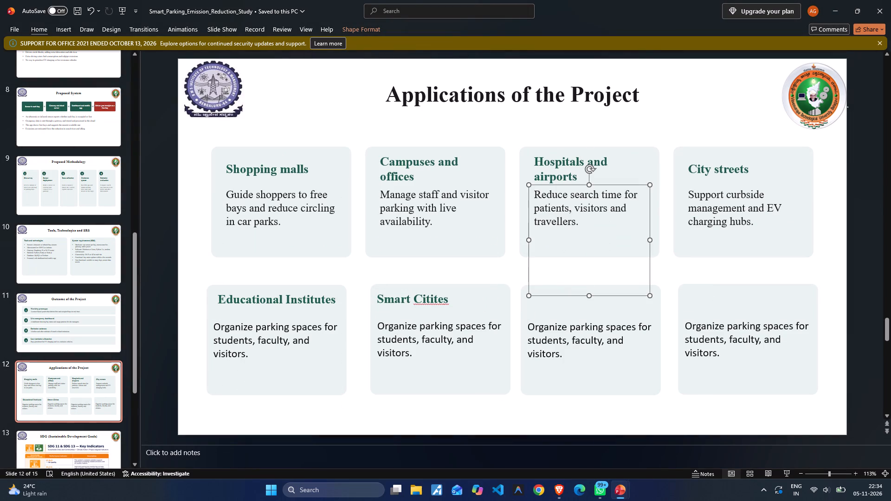
{"action": "left_click", "coordinate": [542, 275]}
{"action": "left_click", "coordinate": [519, 422]}
{"action": "key", "text": "ctrl+v"}
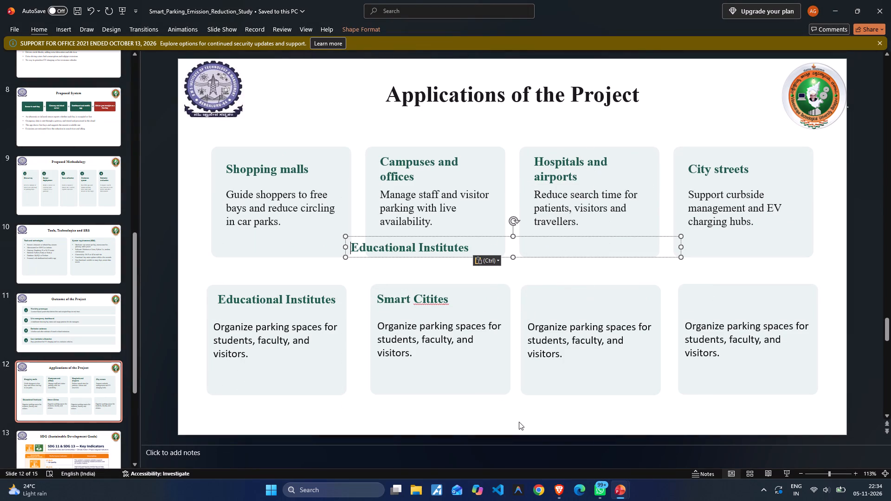
{"action": "left_click_drag", "start_coordinate": [351, 238], "coordinate": [352, 238]}
{"action": "left_click_drag", "start_coordinate": [352, 238], "coordinate": [528, 285]}
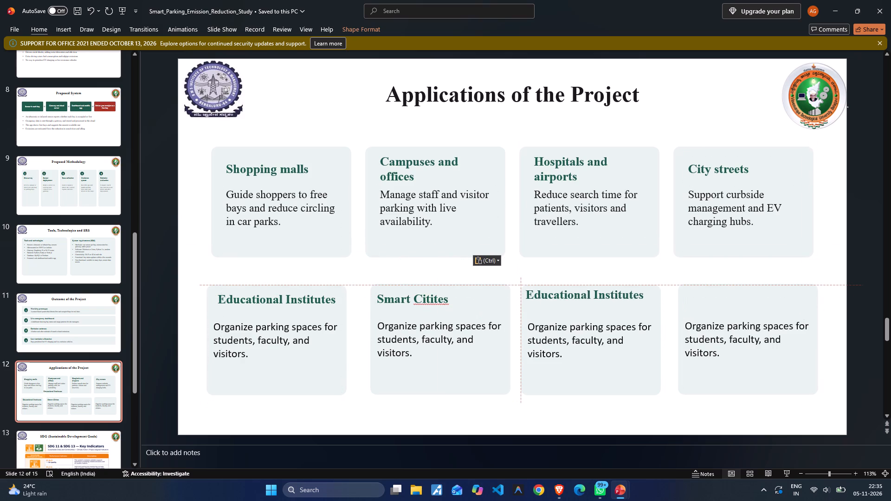
{"action": "left_click_drag", "start_coordinate": [528, 285], "coordinate": [528, 289]}
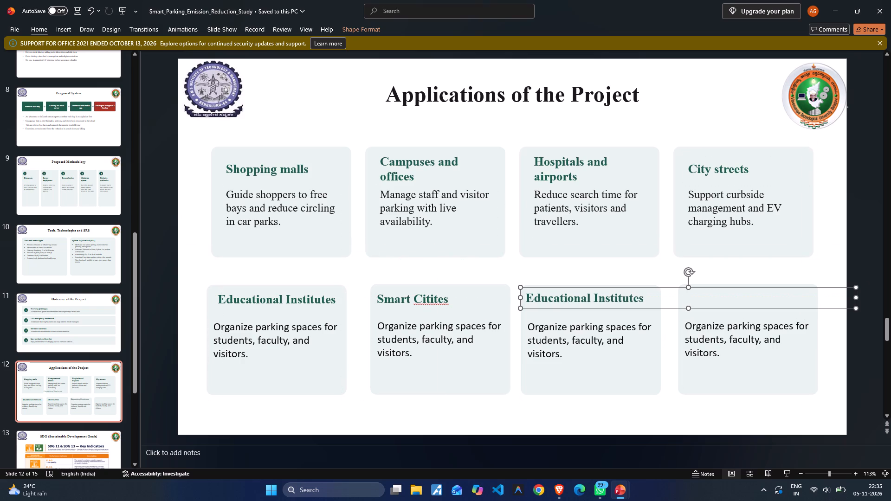
Clear the Educational Institutes text from the heading box on the lower row's third card.
{"action": "left_click", "coordinate": [644, 298]}
{"action": "left_click", "coordinate": [639, 298]}
{"action": "key", "text": "Right"}
{"action": "key", "text": "BackSpace"}
{"action": "key", "text": "BackSpace"}
{"action": "key", "text": "BackSpace"}
{"action": "key", "text": "BackSpace"}
{"action": "key", "text": "BackSpace"}
{"action": "key", "text": "BackSpace"}
{"action": "key", "text": "BackSpace"}
{"action": "key", "text": "BackSpace"}
{"action": "key", "text": "BackSpace"}
{"action": "key", "text": "BackSpace"}
{"action": "key", "text": "BackSpace"}
{"action": "key", "text": "BackSpace"}
{"action": "key", "text": "BackSpace"}
{"action": "key", "text": "BackSpace"}
{"action": "key", "text": "BackSpace"}
{"action": "key", "text": "BackSpace"}
{"action": "key", "text": "BackSpace"}
{"action": "key", "text": "BackSpace"}
{"action": "key", "text": "BackSpace"}
{"action": "key", "text": "BackSpace"}
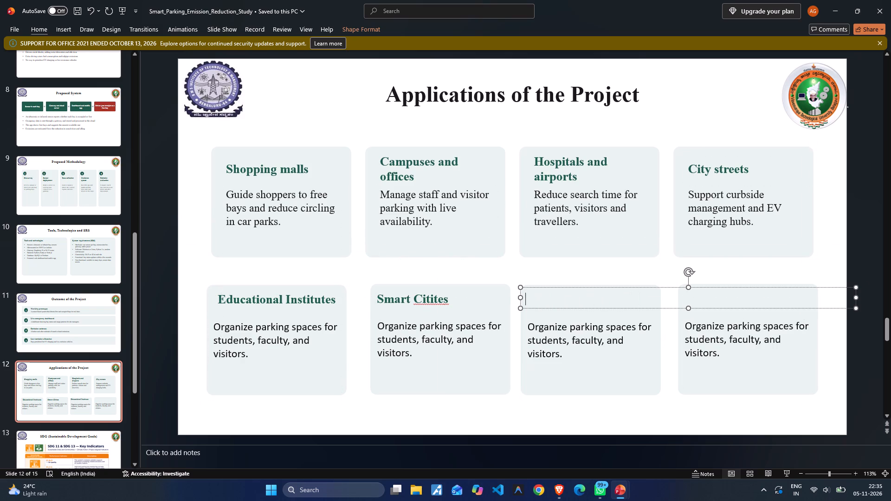
Launch Kuro from the desktop.
{"action": "double_click", "coordinate": [56, 344]}
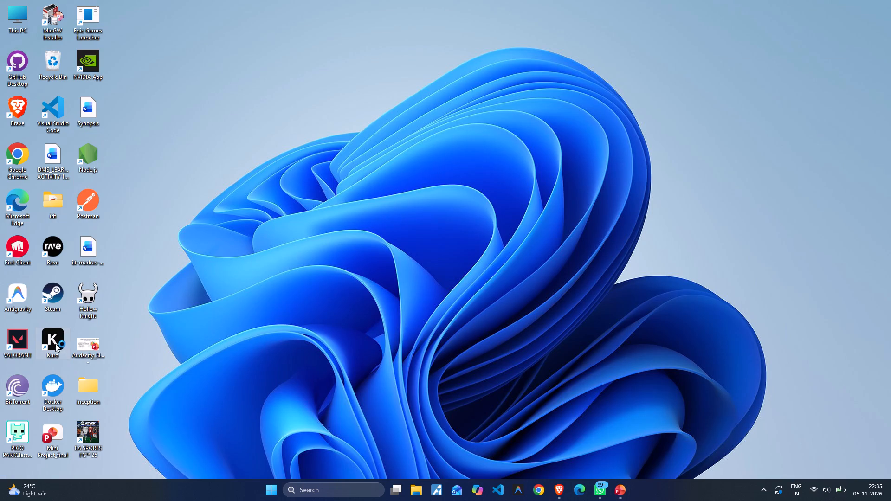
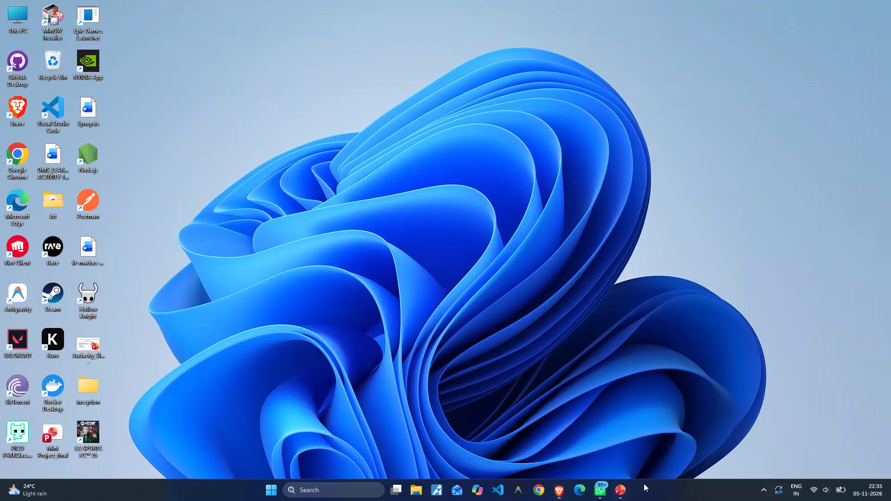
Return to the Smart Parking presentation and enter "Office Buildings" as the heading of the lower row's third card.
{"action": "left_click", "coordinate": [626, 490]}
{"action": "left_click", "coordinate": [590, 452]}
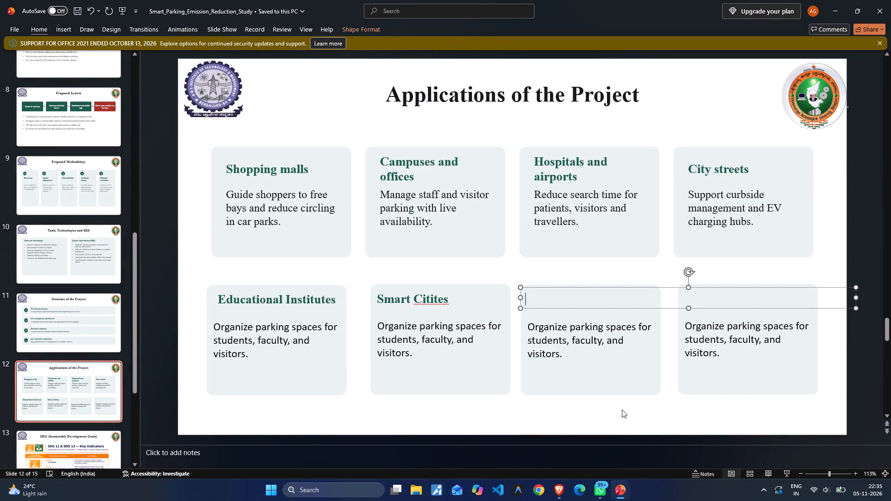
{"action": "type", "text": "Office Builf"}
{"action": "key", "text": "BackSpace"}
{"action": "key", "text": "d"}
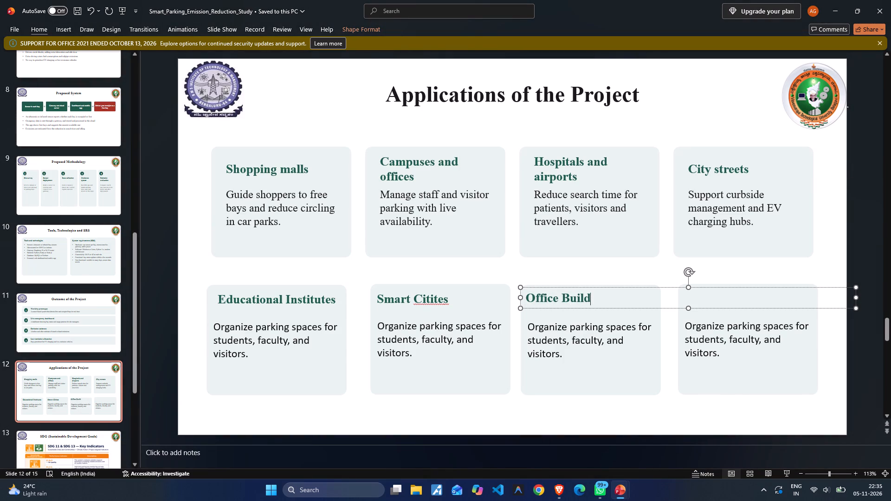
{"action": "type", "text": "ings"}
{"action": "key", "text": "alt+Tab"}
{"action": "key", "text": "alt+Tab"}
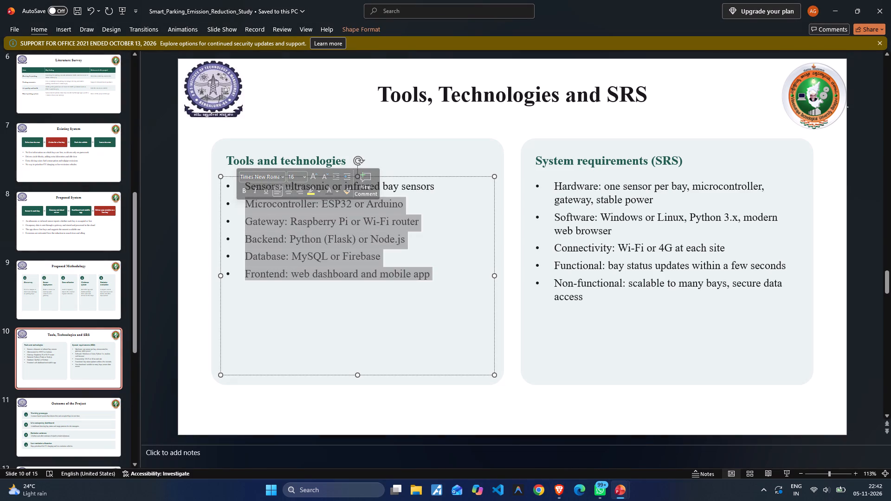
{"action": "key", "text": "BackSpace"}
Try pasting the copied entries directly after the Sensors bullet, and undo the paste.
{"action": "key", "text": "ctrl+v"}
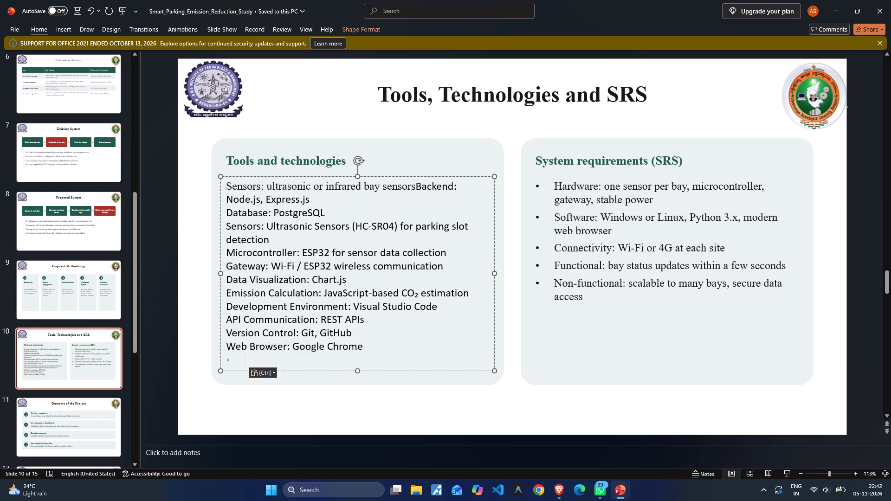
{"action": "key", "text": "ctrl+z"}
Paste the copied entries as a separate text box and align it under the Sensors bullet in the Tools and technologies card.
{"action": "double_click", "coordinate": [598, 412]}
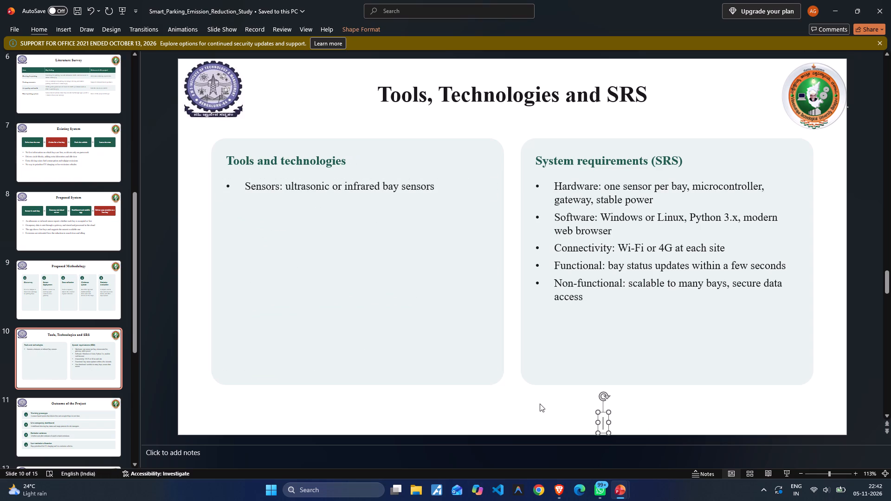
{"action": "left_click", "coordinate": [539, 404]}
{"action": "key", "text": "ctrl+v"}
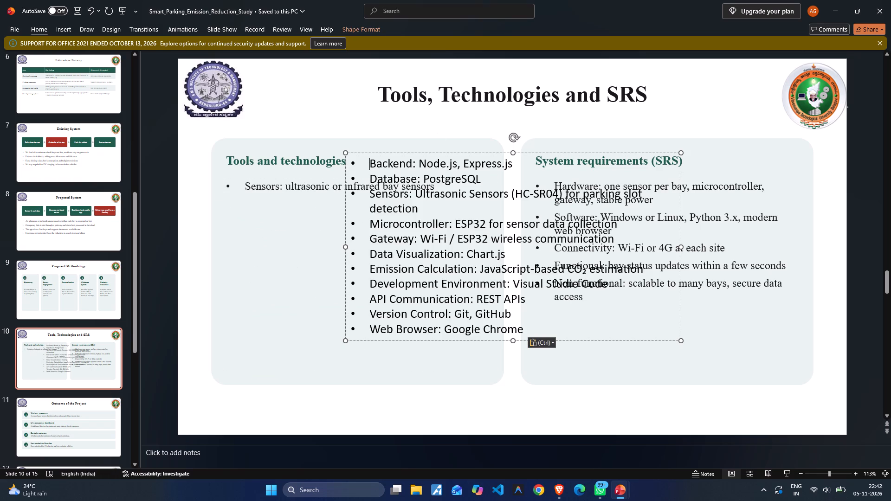
{"action": "left_click_drag", "start_coordinate": [510, 152], "coordinate": [394, 190]}
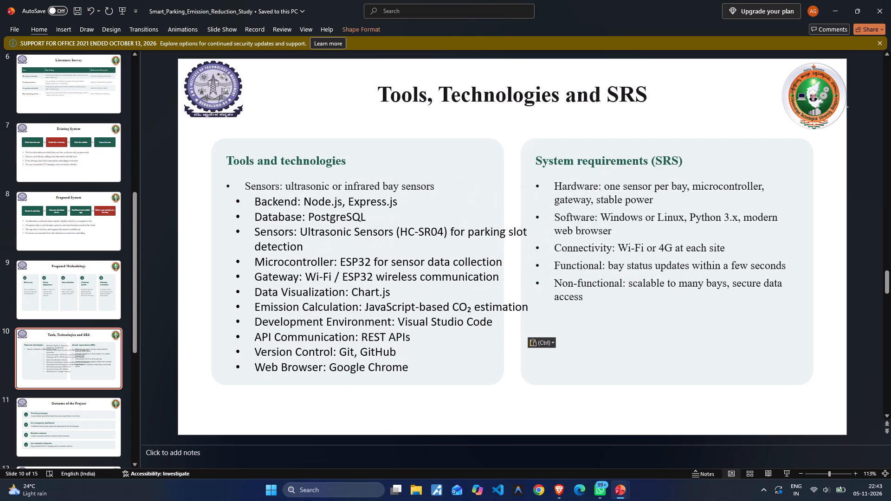
{"action": "left_click_drag", "start_coordinate": [394, 190], "coordinate": [385, 193]}
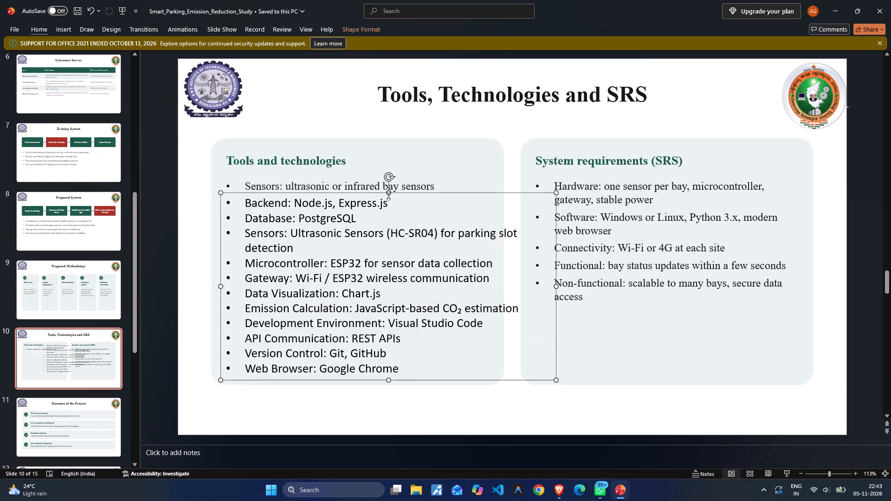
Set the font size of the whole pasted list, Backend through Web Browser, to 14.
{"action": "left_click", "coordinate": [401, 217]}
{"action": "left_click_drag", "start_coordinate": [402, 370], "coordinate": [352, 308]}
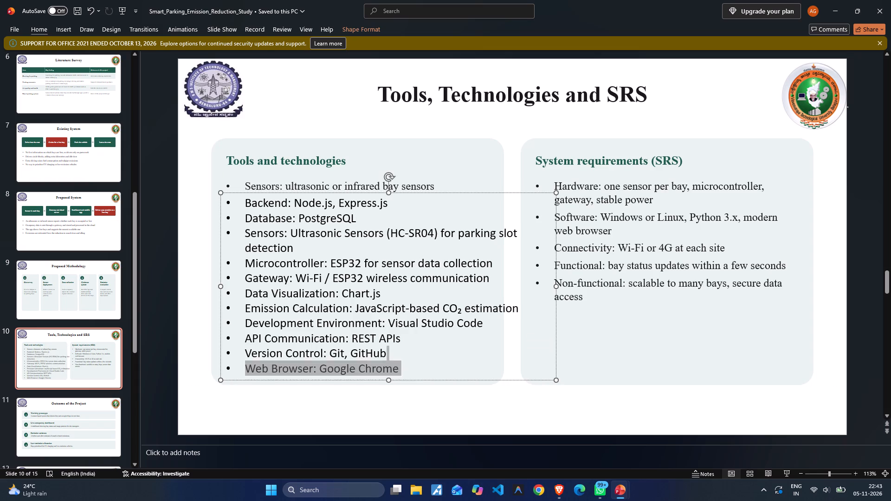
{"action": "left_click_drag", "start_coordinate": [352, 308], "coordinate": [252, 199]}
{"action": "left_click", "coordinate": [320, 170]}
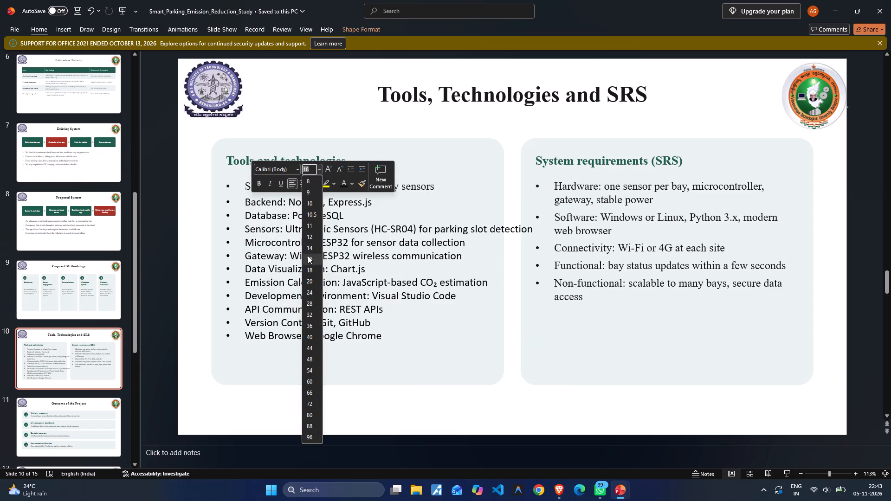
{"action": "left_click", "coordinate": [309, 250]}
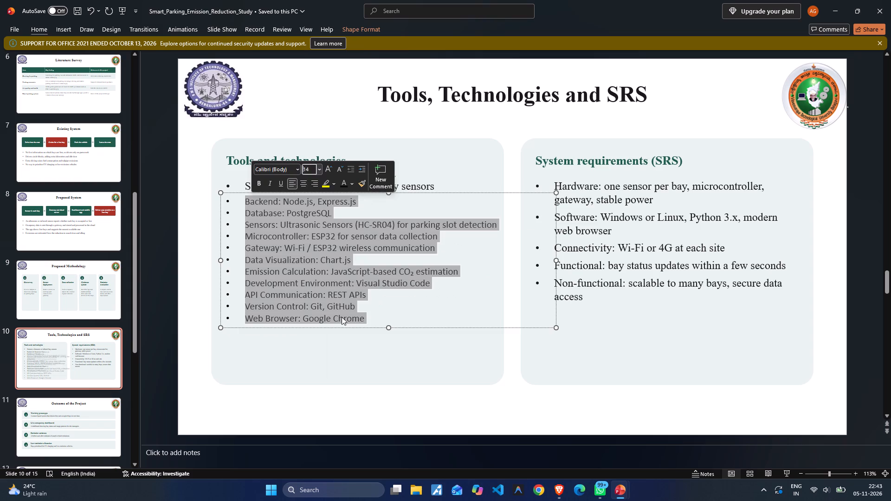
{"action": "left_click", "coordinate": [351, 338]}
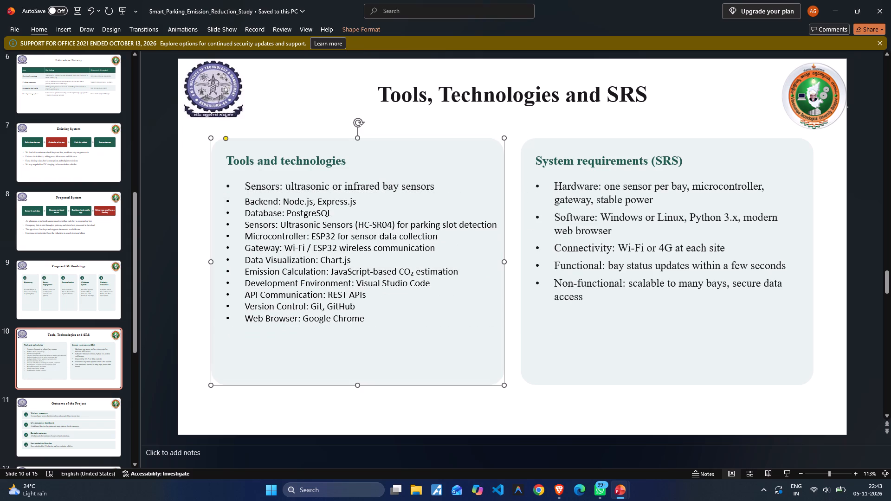
Set the font size of the whole pasted list, Backend through Web Browser, to 16.
{"action": "left_click_drag", "start_coordinate": [373, 320], "coordinate": [248, 182]}
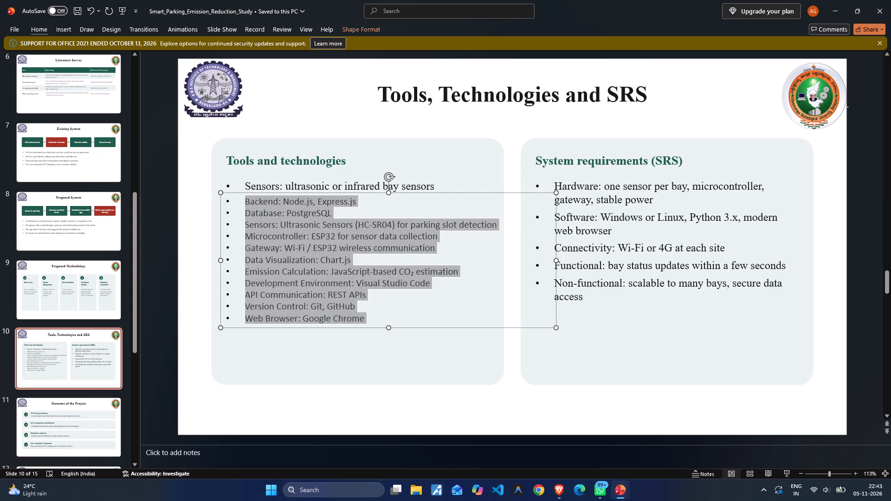
{"action": "left_click_drag", "start_coordinate": [248, 182], "coordinate": [248, 182]}
{"action": "left_click", "coordinate": [316, 154]}
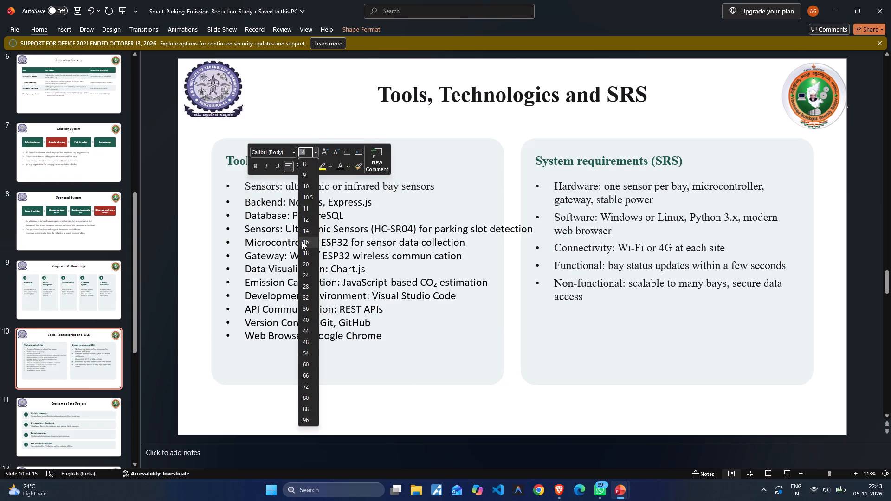
{"action": "left_click", "coordinate": [302, 241]}
{"action": "left_click", "coordinate": [483, 375]}
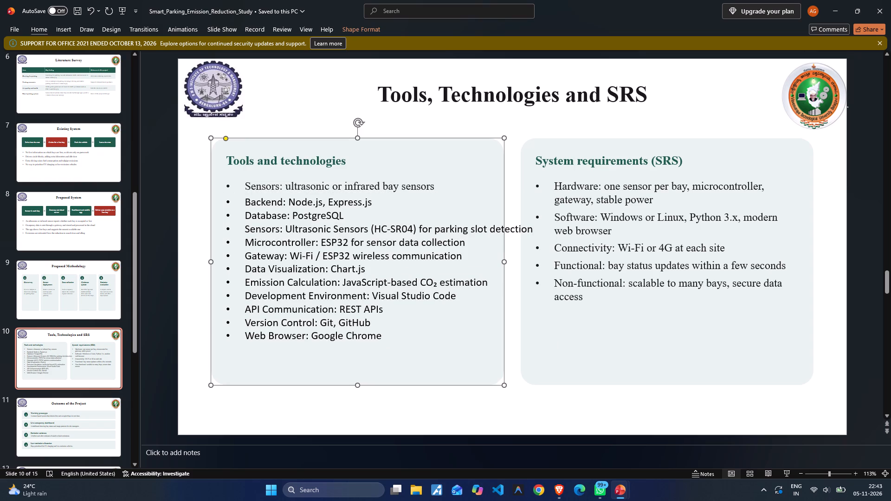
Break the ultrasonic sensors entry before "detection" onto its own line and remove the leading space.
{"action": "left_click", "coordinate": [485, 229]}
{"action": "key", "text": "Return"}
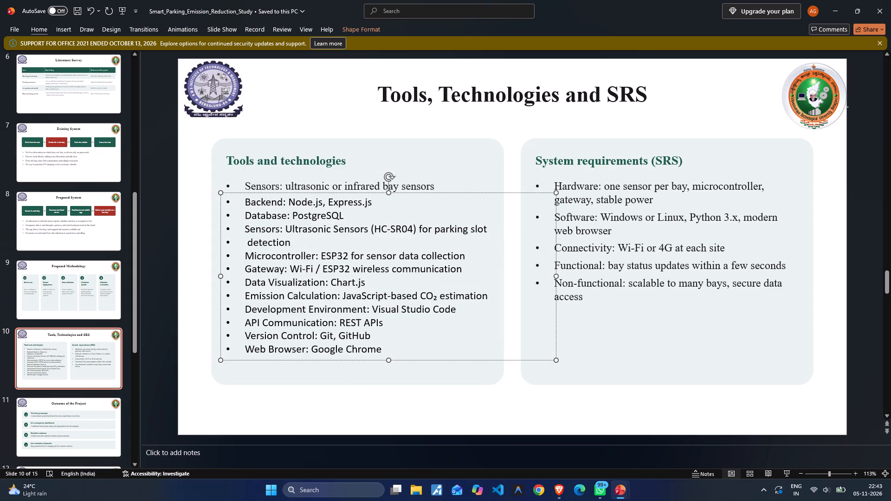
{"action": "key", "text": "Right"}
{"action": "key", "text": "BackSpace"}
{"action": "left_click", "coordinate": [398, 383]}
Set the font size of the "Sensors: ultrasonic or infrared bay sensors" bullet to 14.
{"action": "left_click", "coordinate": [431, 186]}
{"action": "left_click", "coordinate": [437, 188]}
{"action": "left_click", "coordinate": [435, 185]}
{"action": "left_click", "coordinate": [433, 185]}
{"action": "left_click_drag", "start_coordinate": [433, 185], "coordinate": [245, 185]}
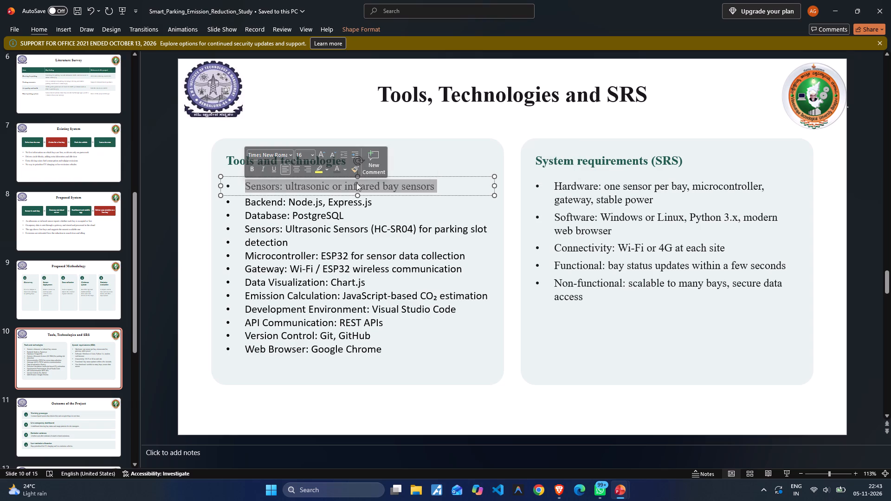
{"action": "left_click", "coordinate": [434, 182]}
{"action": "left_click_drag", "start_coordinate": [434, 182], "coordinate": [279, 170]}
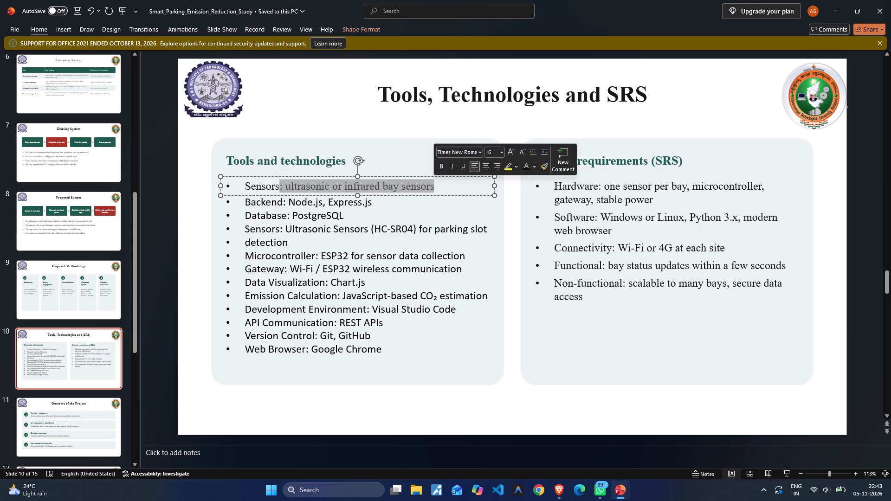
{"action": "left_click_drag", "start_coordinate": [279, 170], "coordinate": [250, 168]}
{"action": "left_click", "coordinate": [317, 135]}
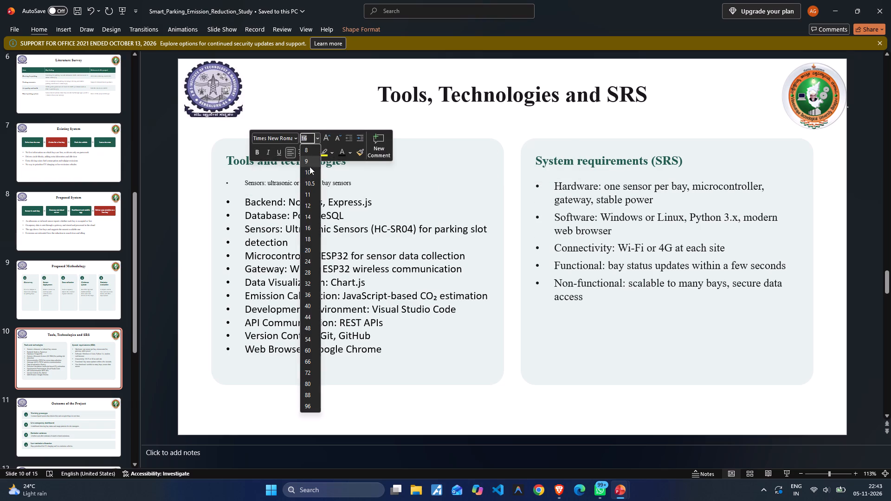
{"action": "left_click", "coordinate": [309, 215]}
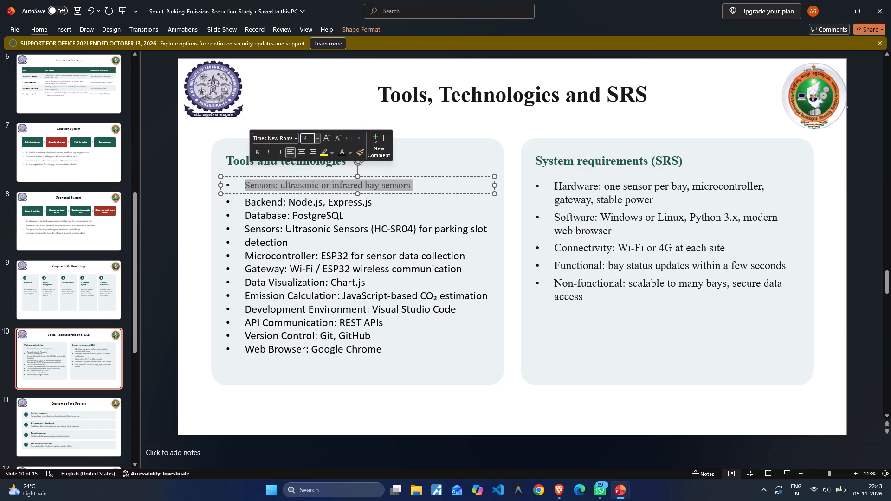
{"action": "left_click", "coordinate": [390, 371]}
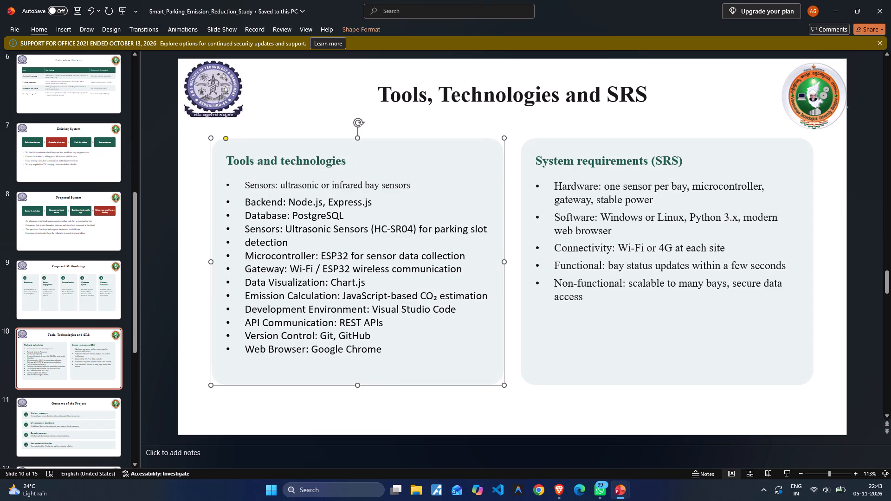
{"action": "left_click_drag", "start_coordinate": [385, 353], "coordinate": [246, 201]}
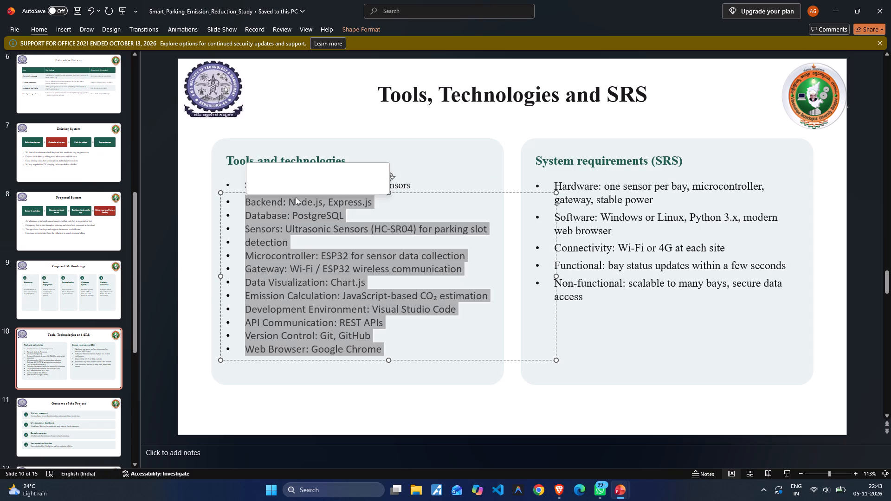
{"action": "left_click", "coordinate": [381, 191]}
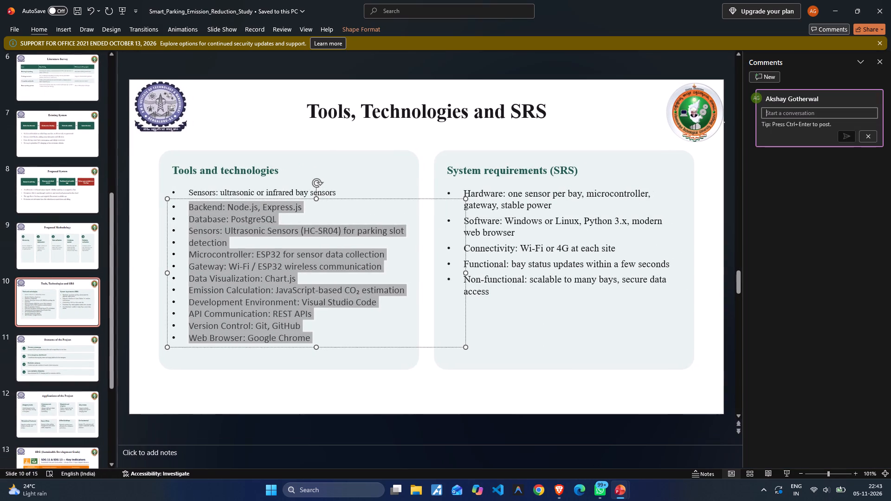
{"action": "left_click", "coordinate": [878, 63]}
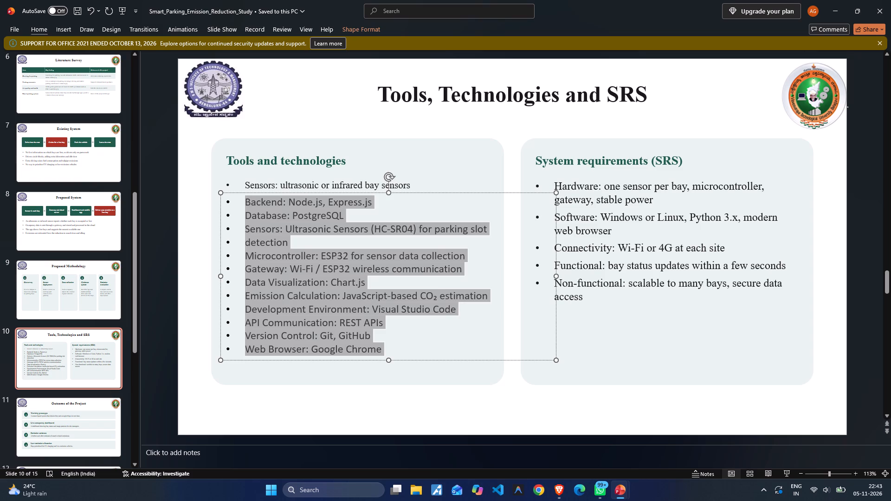
Set the font size of the "Sensors: ultrasonic or infrared bay sensors" bullet to 16.
{"action": "left_click_drag", "start_coordinate": [408, 181], "coordinate": [243, 180]}
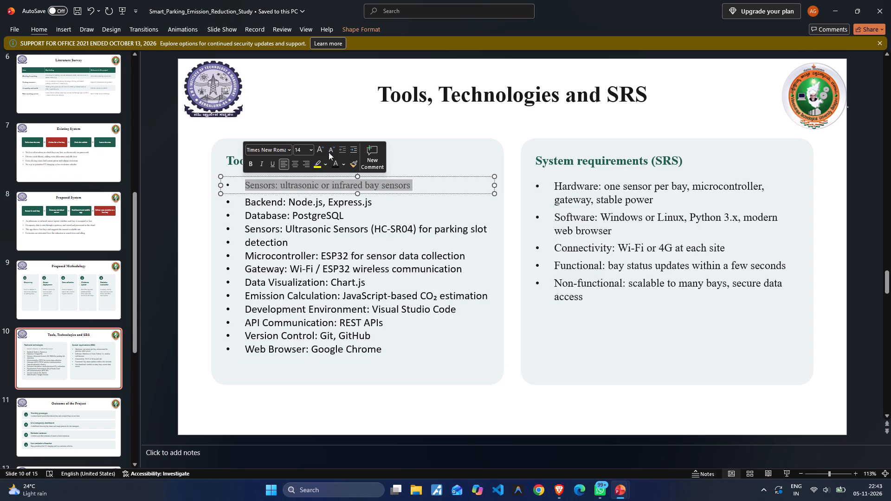
{"action": "left_click", "coordinate": [310, 149]}
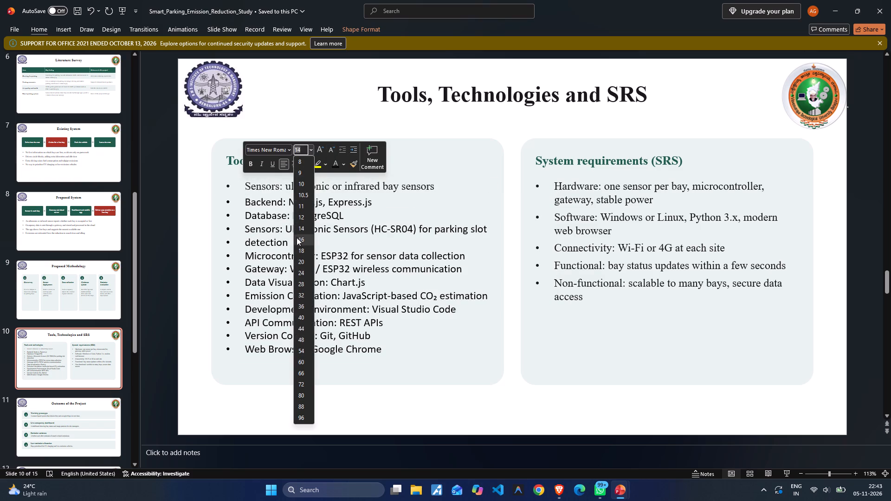
{"action": "left_click", "coordinate": [297, 238]}
{"action": "left_click", "coordinate": [353, 382]}
{"action": "left_click", "coordinate": [497, 464]}
{"action": "left_click", "coordinate": [484, 414]}
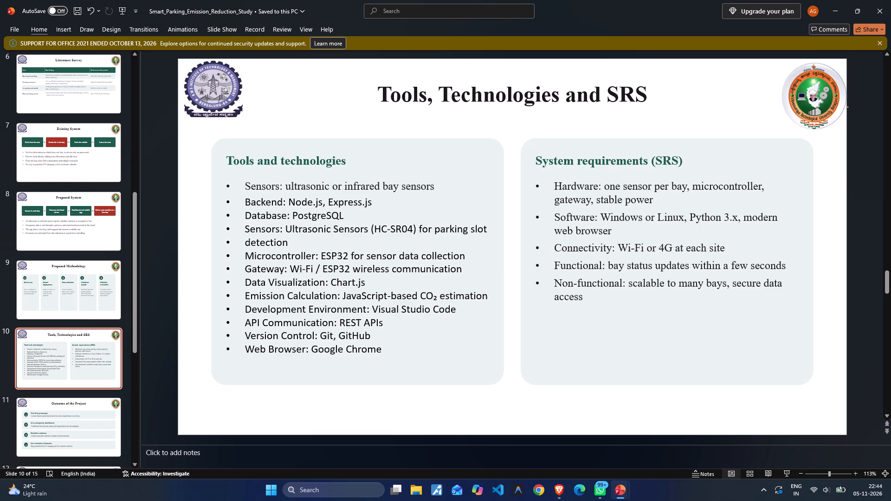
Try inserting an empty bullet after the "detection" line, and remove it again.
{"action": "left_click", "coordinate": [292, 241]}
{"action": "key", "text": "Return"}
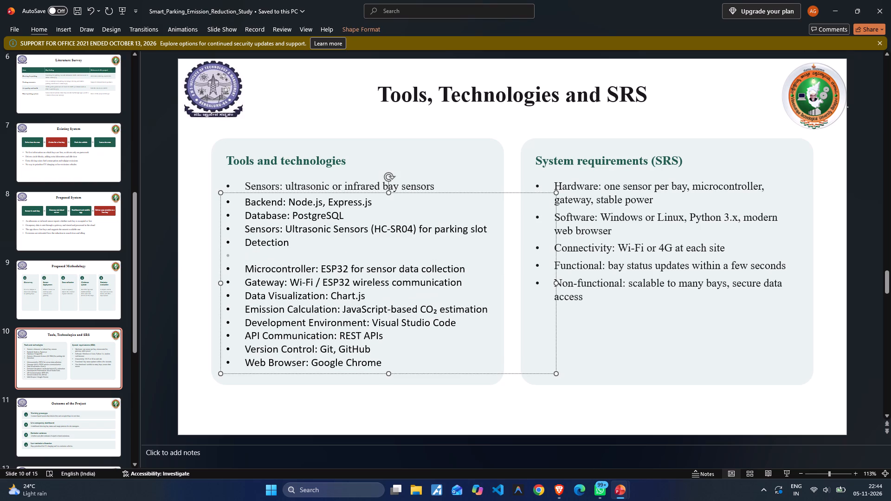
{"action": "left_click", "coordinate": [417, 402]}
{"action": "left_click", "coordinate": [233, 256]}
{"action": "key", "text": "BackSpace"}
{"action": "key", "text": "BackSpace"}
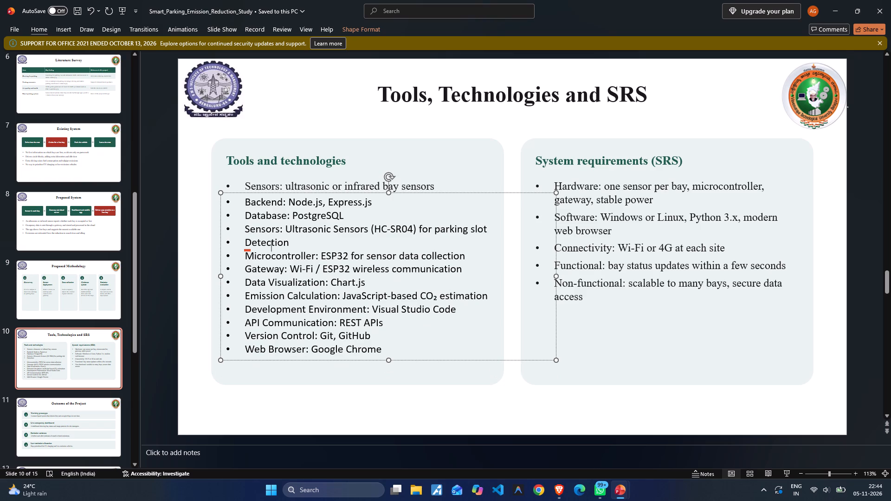
Remove the separate "Detection" bullet and retype the end of the ultrasonic sensors bullet as "for parking slot d".
{"action": "key", "text": "BackSpace"}
{"action": "key", "text": "BackSpace"}
{"action": "key", "text": "BackSpace"}
{"action": "key", "text": "BackSpace"}
{"action": "key", "text": "BackSpace"}
{"action": "key", "text": "BackSpace"}
{"action": "key", "text": "BackSpace"}
{"action": "key", "text": "BackSpace"}
{"action": "key", "text": "BackSpace"}
{"action": "key", "text": "BackSpace"}
{"action": "key", "text": "BackSpace"}
{"action": "key", "text": "BackSpace"}
{"action": "key", "text": "BackSpace"}
{"action": "key", "text": "BackSpace"}
{"action": "key", "text": "BackSpace"}
{"action": "key", "text": "BackSpace"}
{"action": "key", "text": "BackSpace"}
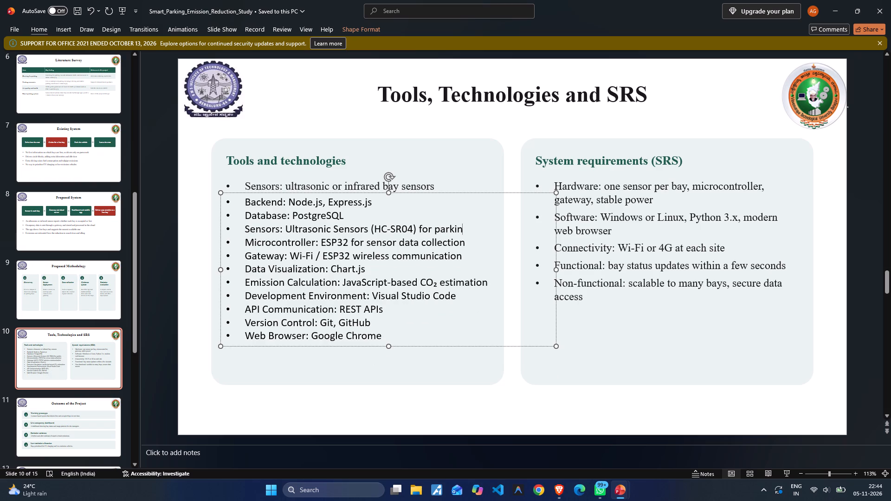
{"action": "type", "text": "g slot"}
{"action": "key", "text": "space"}
{"action": "type", "text": "det"}
{"action": "key", "text": "BackSpace"}
{"action": "key", "text": "BackSpace"}
Narrow the tools list's text box on slide 10 to about the width of its card.
{"action": "left_click_drag", "start_coordinate": [557, 267], "coordinate": [513, 265]}
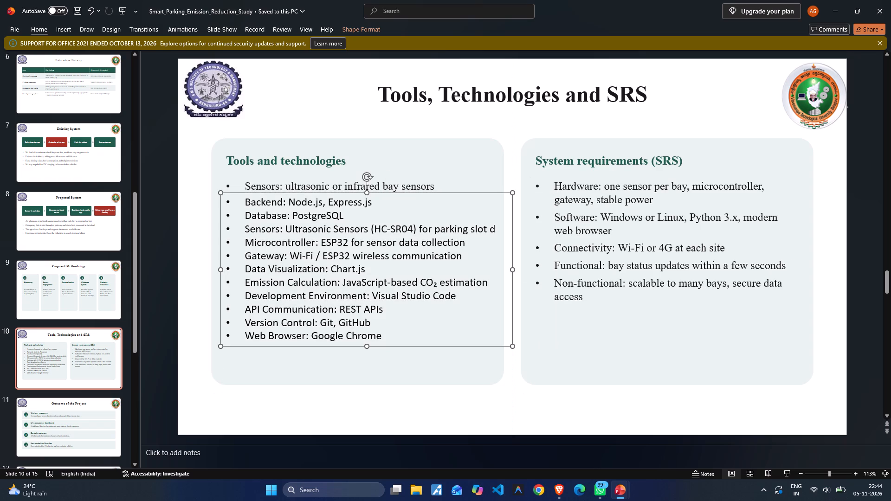
Complete the ultrasonic sensors bullet with "detection", keeping the word in the same bullet.
{"action": "left_click", "coordinate": [491, 231]}
{"action": "key", "text": "Return"}
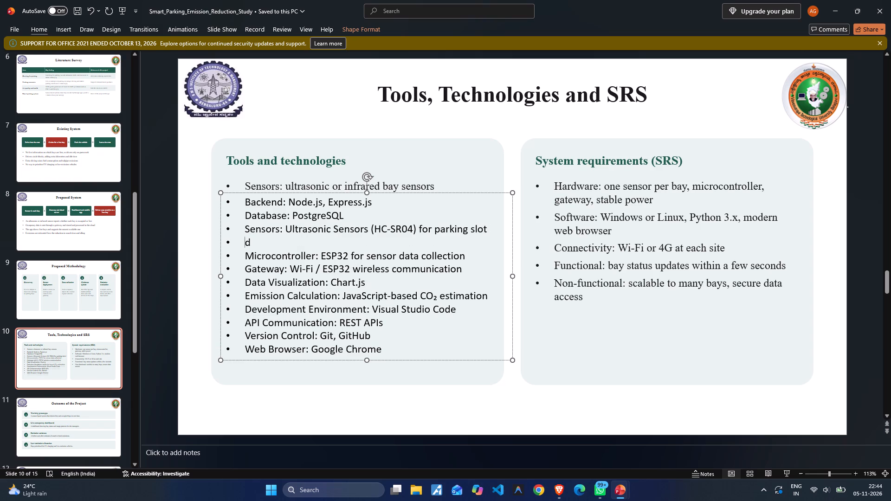
{"action": "key", "text": "BackSpace"}
{"action": "key", "text": "BackSpace"}
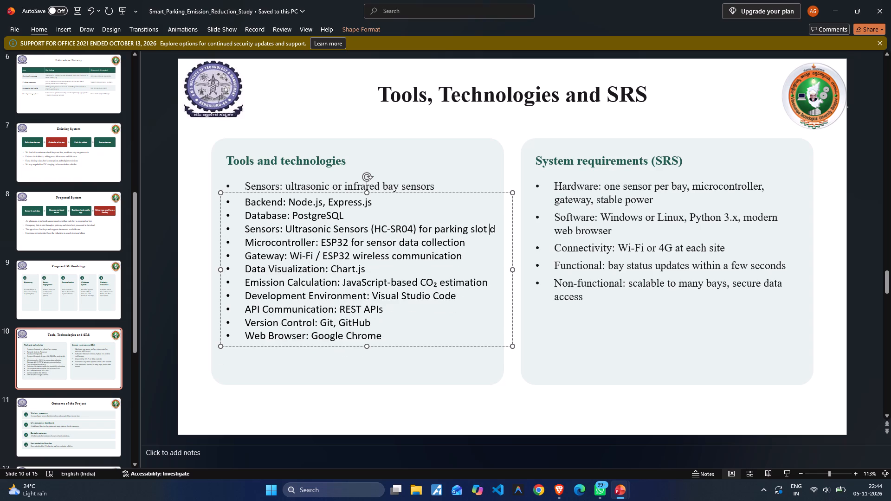
{"action": "key", "text": "e"}
{"action": "key", "text": "Right"}
{"action": "key", "text": "BackSpace"}
{"action": "key", "text": "BackSpace"}
{"action": "type", "text": "detectio"}
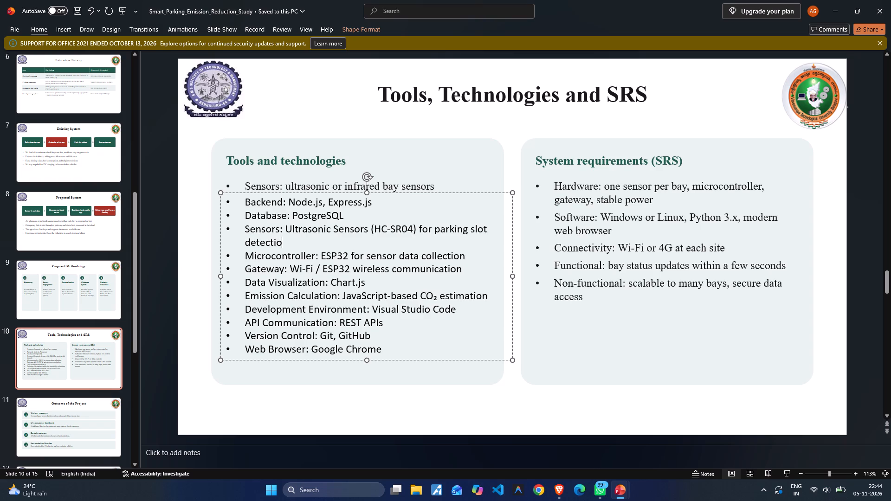
{"action": "key", "text": "b"}
{"action": "key", "text": "BackSpace"}
{"action": "key", "text": "n"}
{"action": "left_click", "coordinate": [459, 402]}
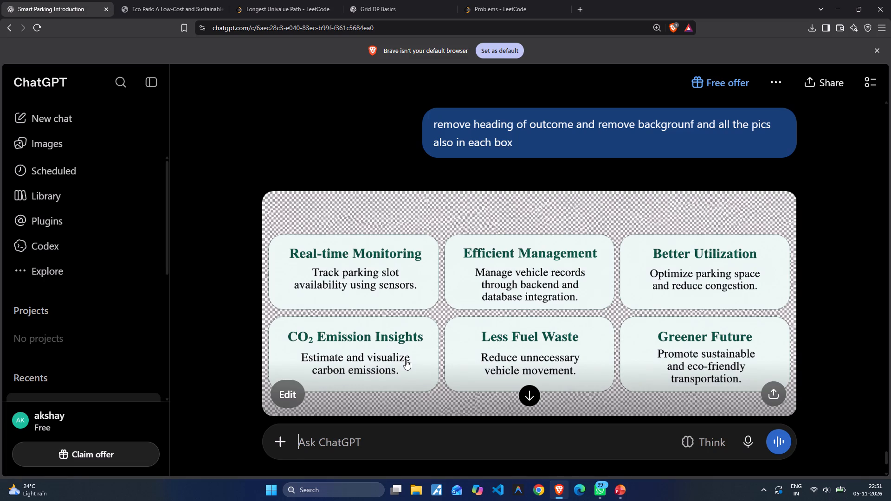
{"action": "key", "text": "alt+Tab"}
{"action": "type", "text": "Insights"}
{"action": "key", "text": "alt+Tab"}
{"action": "key", "text": "alt+Tab"}
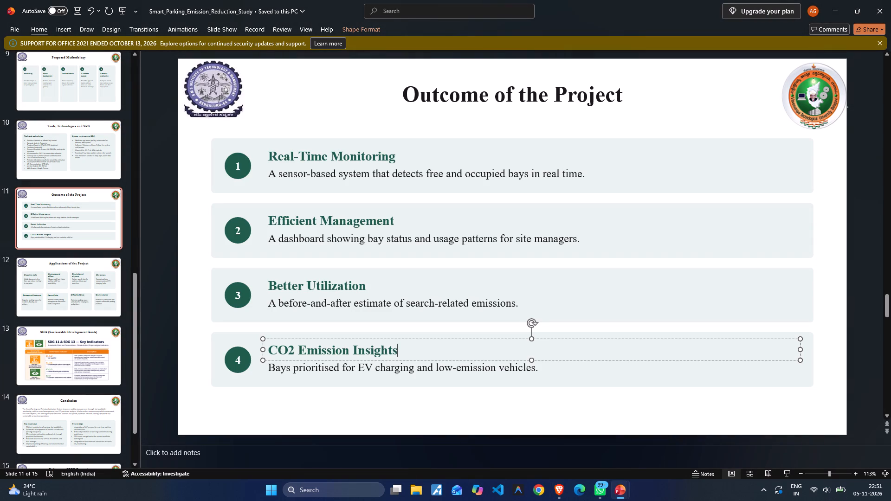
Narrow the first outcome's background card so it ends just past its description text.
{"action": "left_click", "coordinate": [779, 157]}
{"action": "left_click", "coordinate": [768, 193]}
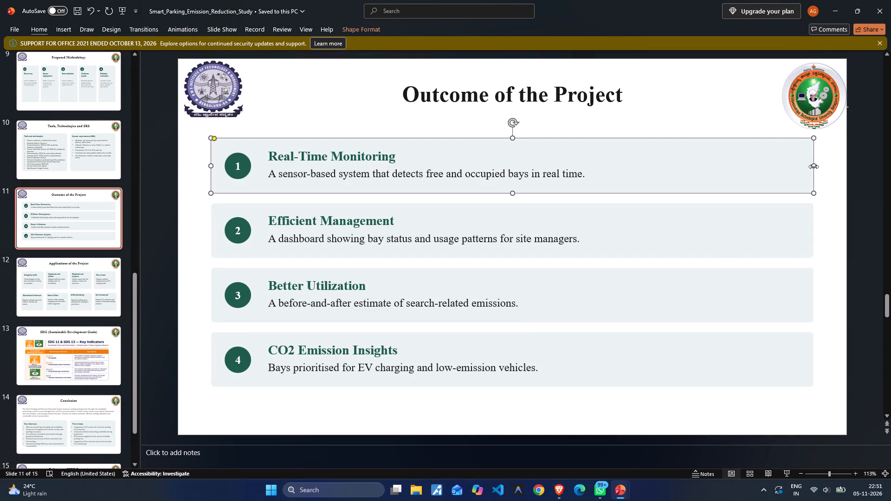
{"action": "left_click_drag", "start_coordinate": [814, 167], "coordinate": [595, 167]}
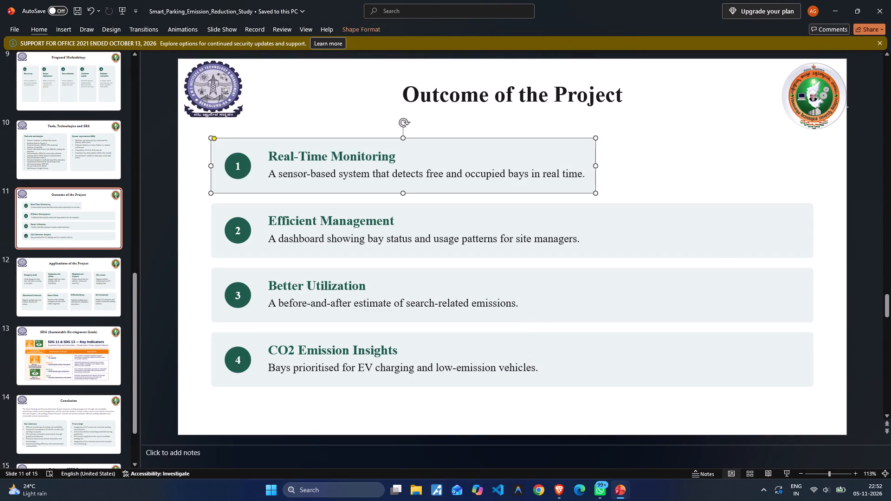
Delete the first outcome's description text and shorten its emptied text box to about 70% of its width.
{"action": "left_click", "coordinate": [584, 173]}
{"action": "left_click_drag", "start_coordinate": [584, 173], "coordinate": [266, 179]}
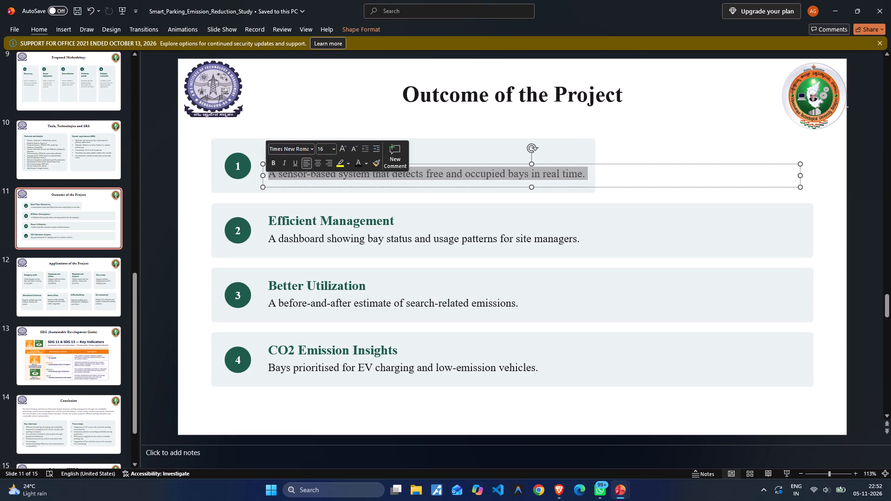
{"action": "key", "text": "BackSpace"}
{"action": "left_click_drag", "start_coordinate": [801, 171], "coordinate": [795, 172]}
{"action": "left_click_drag", "start_coordinate": [798, 174], "coordinate": [646, 175]}
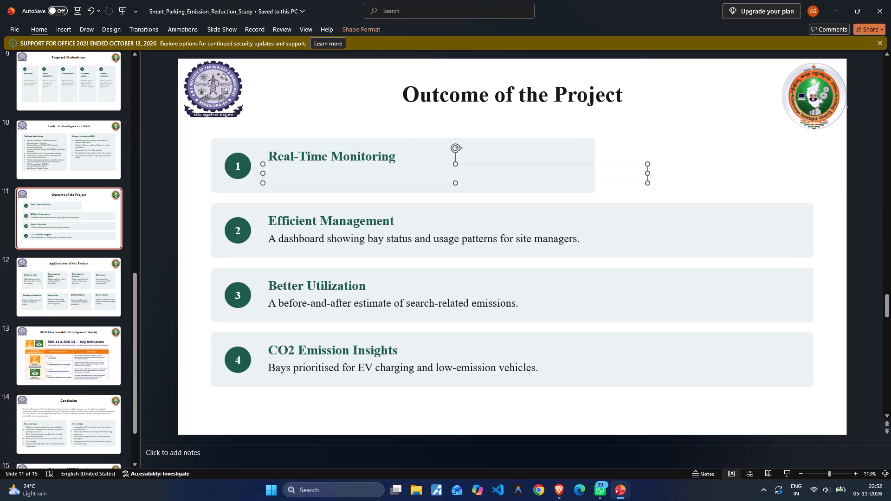
Narrow the first outcome's background card so it ends a little past the "Real-Time Monitoring" heading.
{"action": "left_click", "coordinate": [572, 179]}
{"action": "left_click", "coordinate": [572, 187]}
{"action": "left_click_drag", "start_coordinate": [595, 165], "coordinate": [561, 170]}
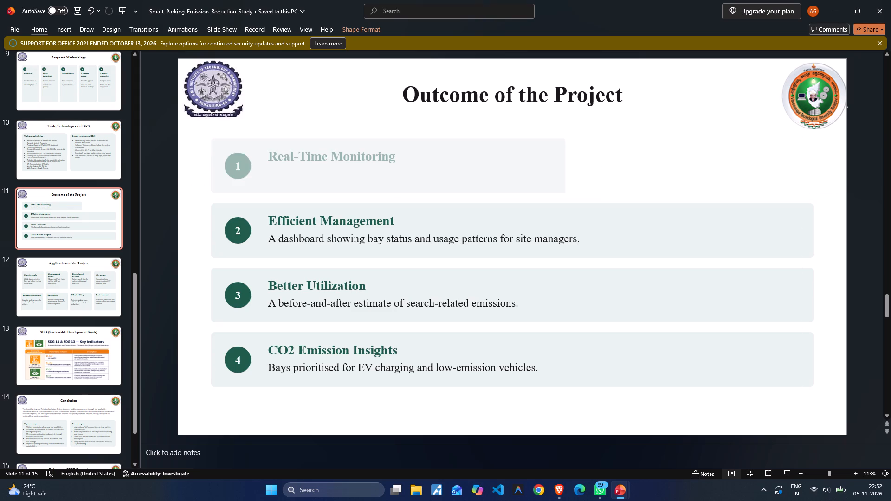
{"action": "left_click_drag", "start_coordinate": [561, 170], "coordinate": [447, 169]}
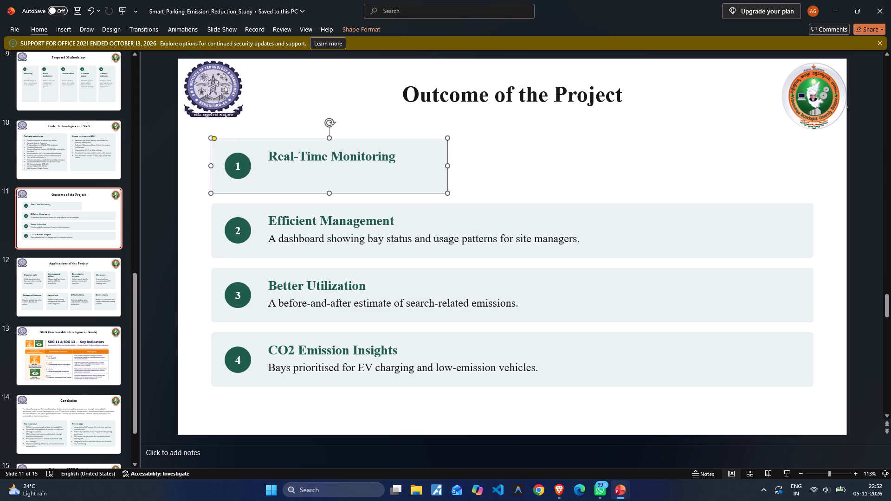
Copy the first outcome's narrowed background card and paste a duplicate of it on slide 11.
{"action": "key", "text": "ctrl+c"}
{"action": "left_click", "coordinate": [433, 173]}
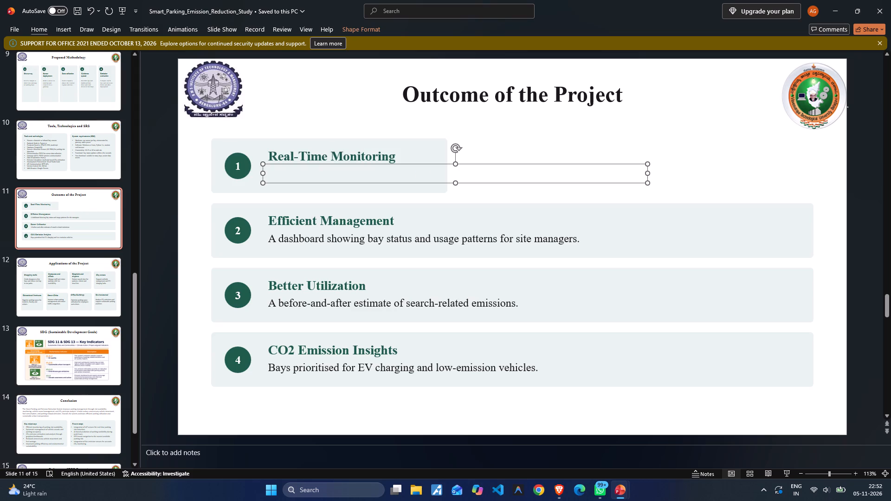
{"action": "left_click", "coordinate": [430, 147]}
{"action": "left_click", "coordinate": [434, 180]}
{"action": "left_click", "coordinate": [223, 144]}
{"action": "left_click", "coordinate": [223, 144], "text": "ctrl"}
{"action": "key", "text": "ctrl+c"}
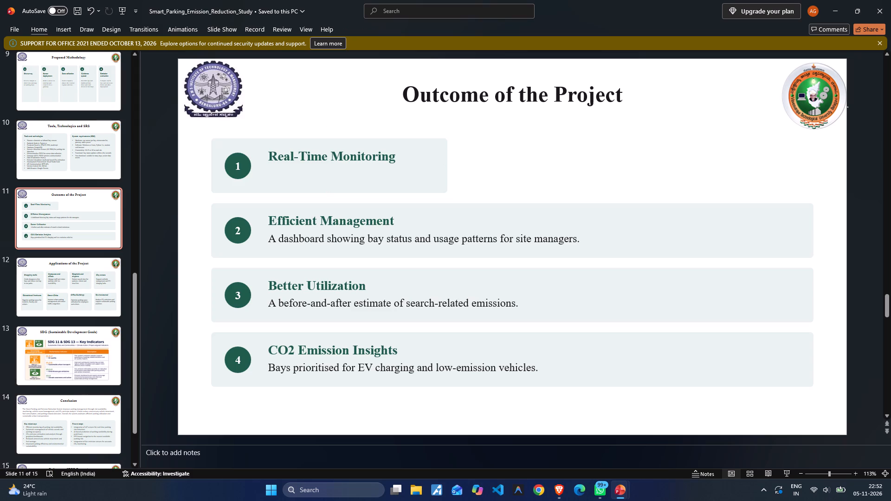
{"action": "left_click_drag", "start_coordinate": [229, 146], "coordinate": [323, 164]}
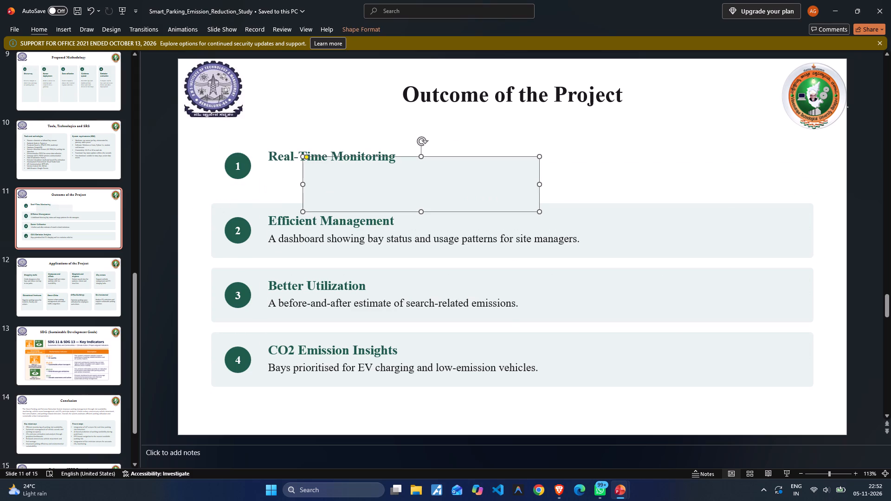
{"action": "key", "text": "ctrl+c"}
{"action": "key", "text": "ctrl+v"}
Place one narrow card back behind "Real-Time Monitoring" and the other level with it in the slide's right half.
{"action": "left_click_drag", "start_coordinate": [384, 182], "coordinate": [523, 173]}
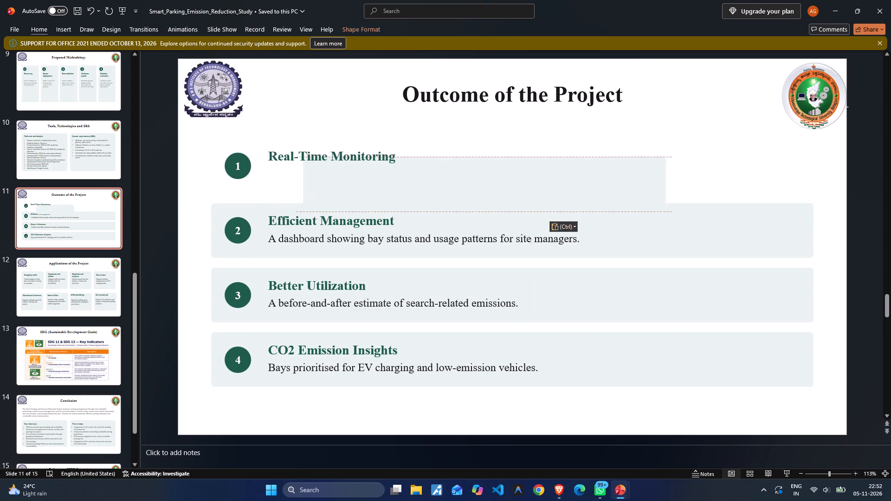
{"action": "left_click_drag", "start_coordinate": [523, 173], "coordinate": [568, 166]}
{"action": "left_click_drag", "start_coordinate": [405, 182], "coordinate": [312, 162]}
{"action": "left_click_drag", "start_coordinate": [565, 188], "coordinate": [595, 172]}
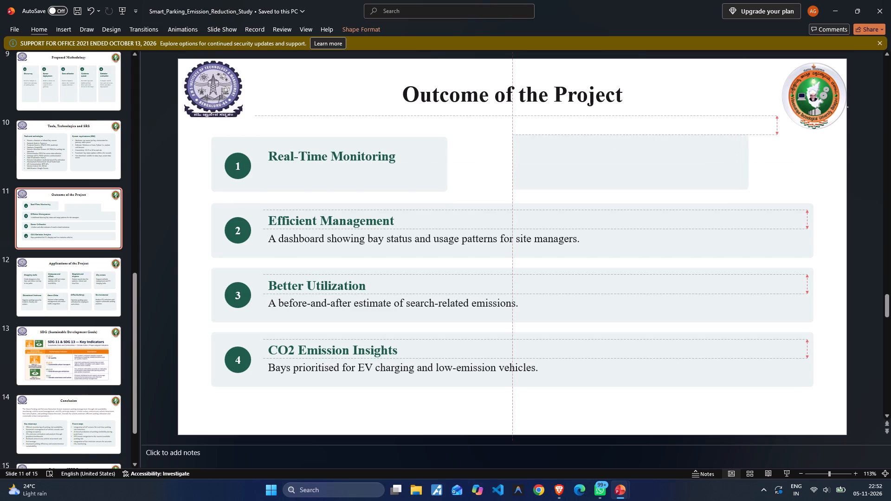
{"action": "left_click_drag", "start_coordinate": [595, 172], "coordinate": [595, 173]}
{"action": "left_click_drag", "start_coordinate": [594, 173], "coordinate": [606, 173]}
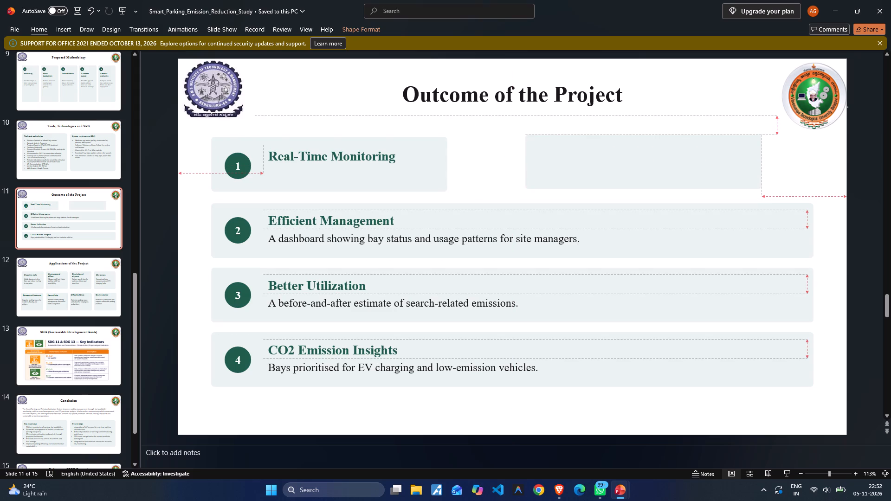
{"action": "left_click_drag", "start_coordinate": [606, 173], "coordinate": [607, 175]}
Delete the full-width background card behind the second outcome, "Efficient Management".
{"action": "left_click", "coordinate": [560, 225]}
{"action": "left_click", "coordinate": [795, 246]}
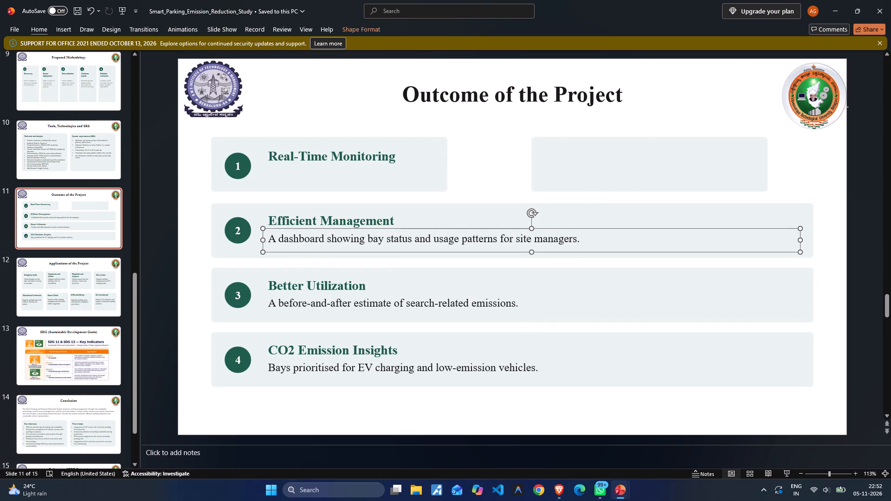
{"action": "left_click", "coordinate": [816, 241]}
{"action": "left_click", "coordinate": [805, 256]}
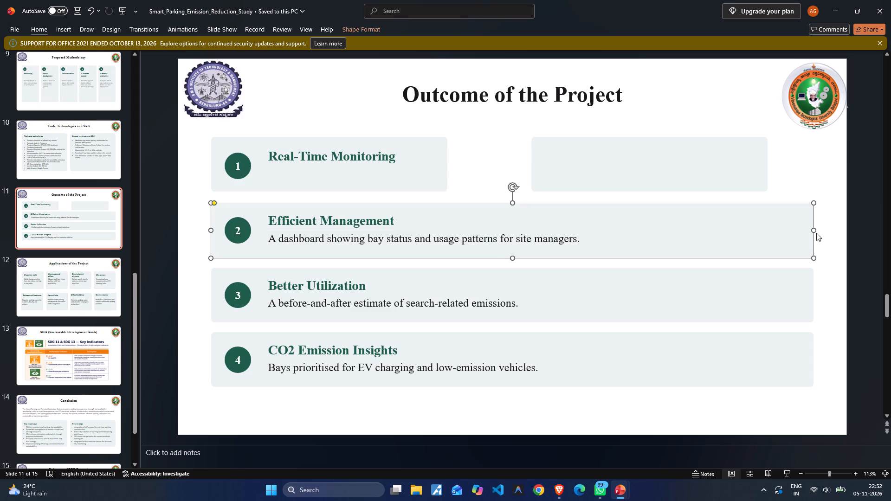
{"action": "key", "text": "Delete"}
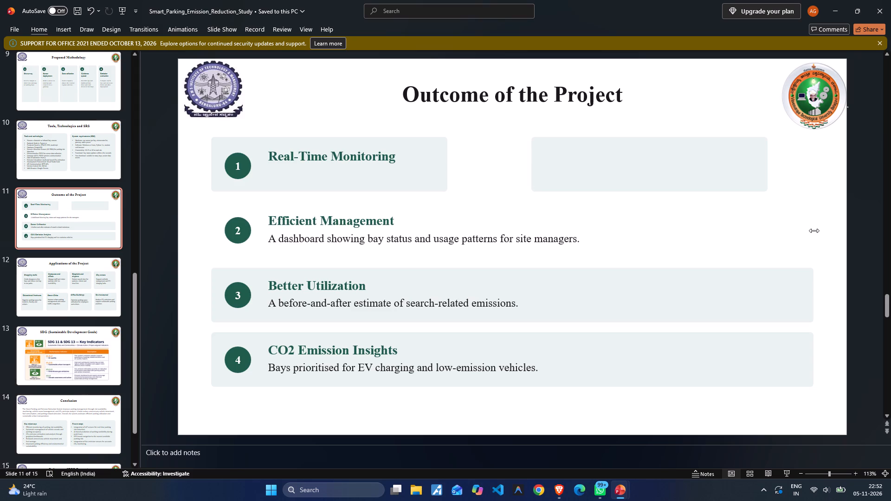
Delete the description sentence under the "Efficient Management" heading on slide 11.
{"action": "left_click", "coordinate": [575, 242]}
{"action": "key", "text": "Delete"}
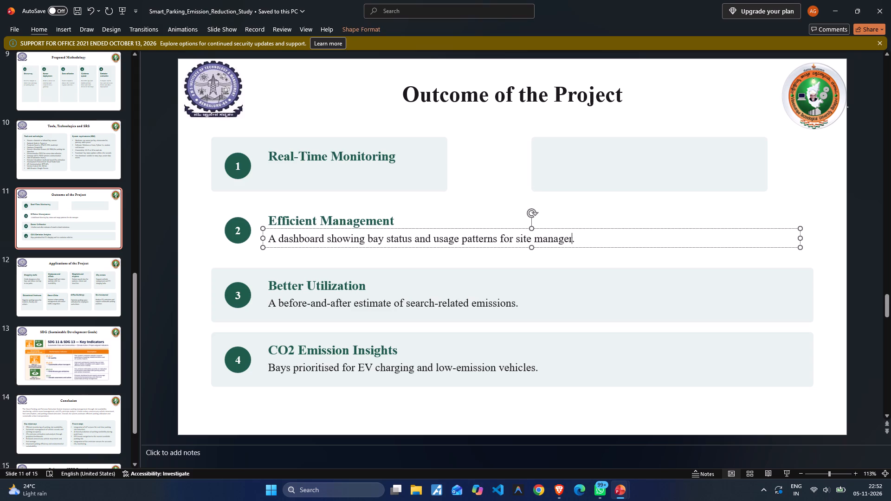
{"action": "left_click_drag", "start_coordinate": [578, 242], "coordinate": [452, 240]}
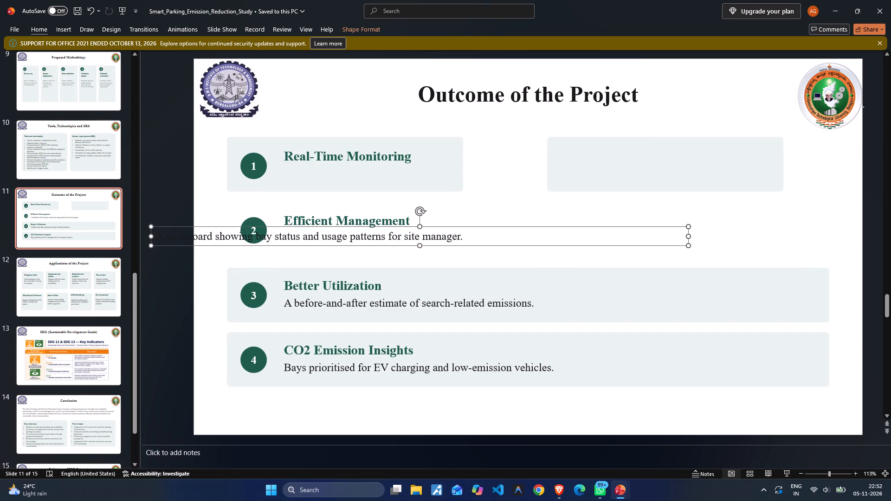
{"action": "key", "text": "ctrl+z"}
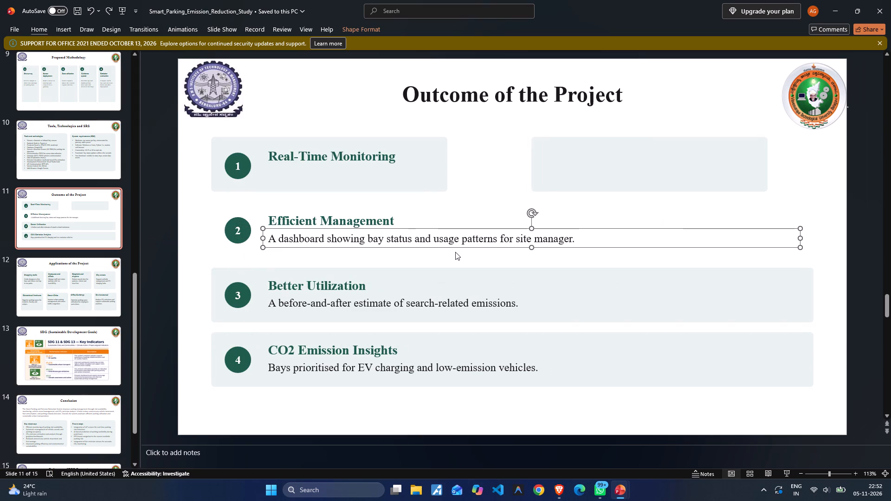
{"action": "left_click", "coordinate": [635, 239]}
{"action": "double_click", "coordinate": [753, 242]}
{"action": "triple_click", "coordinate": [572, 238]}
{"action": "triple_click", "coordinate": [572, 238]}
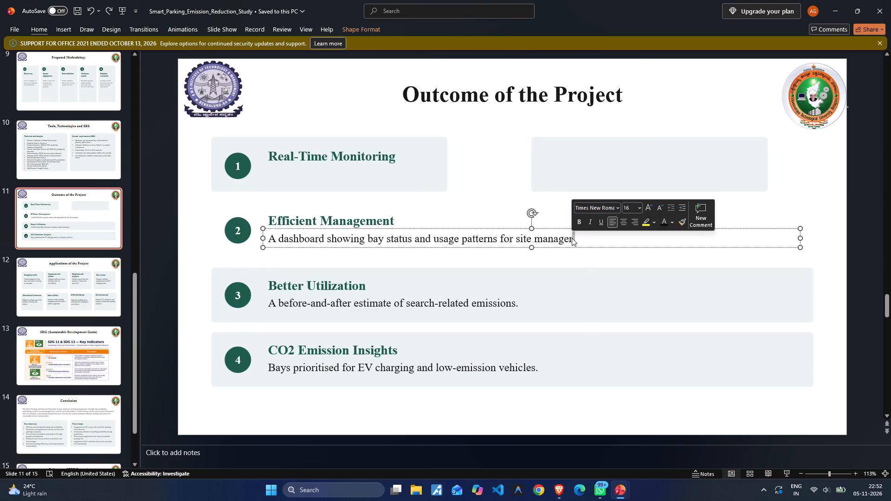
{"action": "left_click", "coordinate": [572, 238]}
{"action": "key", "text": "Delete"}
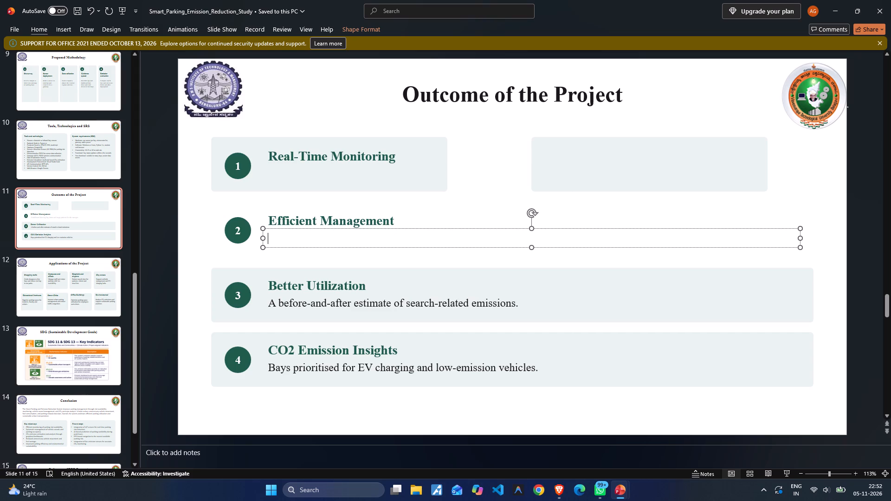
Copy the empty narrow background card in the right half of slide 11.
{"action": "left_click", "coordinate": [572, 172]}
{"action": "key", "text": "ctrl+c"}
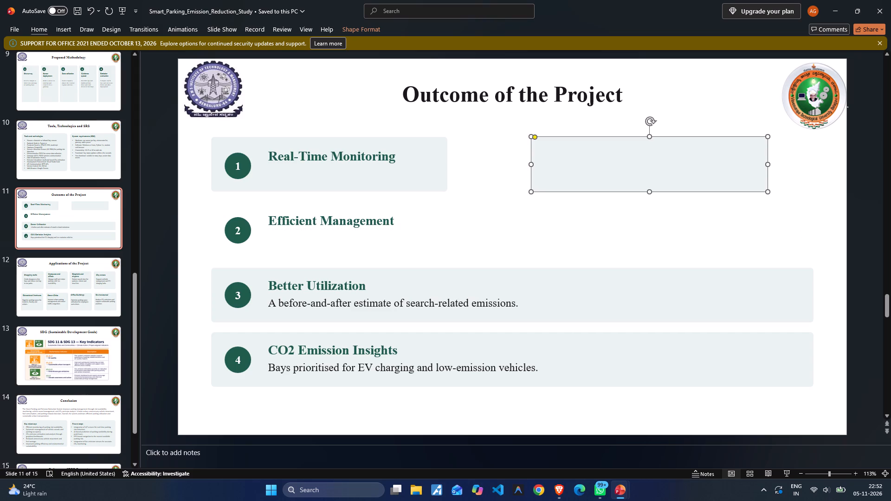
Delete the description sentence under the "Better Utilization" heading.
{"action": "left_click", "coordinate": [479, 235]}
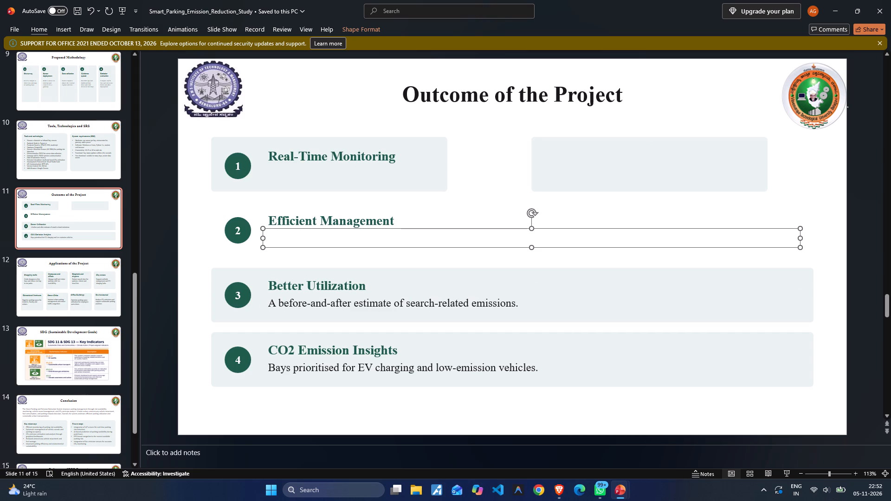
{"action": "left_click", "coordinate": [491, 294]}
{"action": "double_click", "coordinate": [506, 303]}
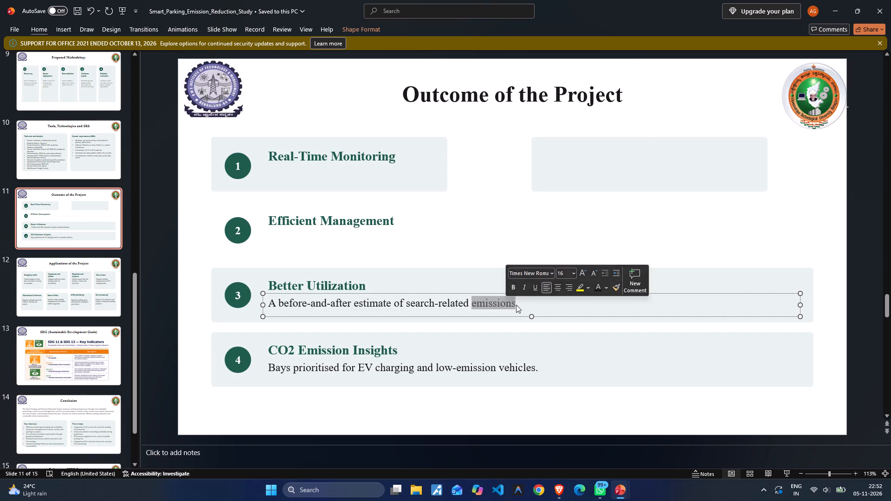
{"action": "left_click", "coordinate": [516, 305]}
{"action": "triple_click", "coordinate": [517, 305]}
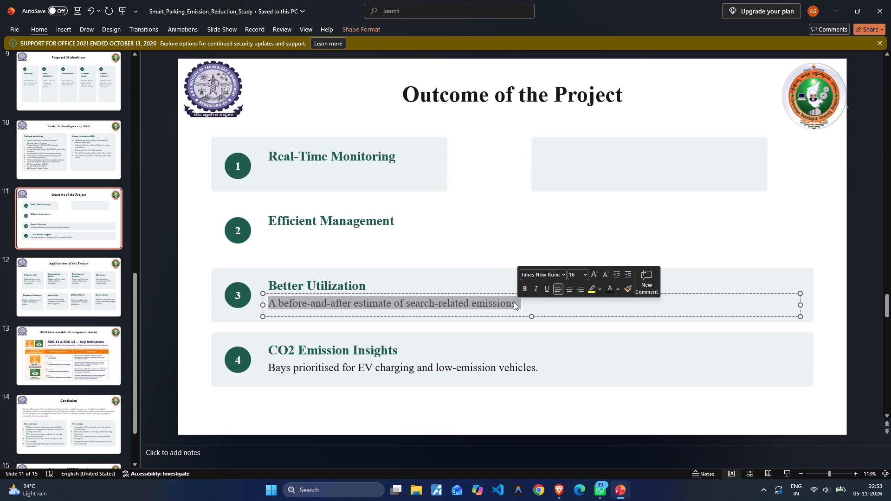
{"action": "key", "text": "Delete"}
Delete the description wording under the "CO2 Emission Insights" heading.
{"action": "left_click", "coordinate": [545, 367]}
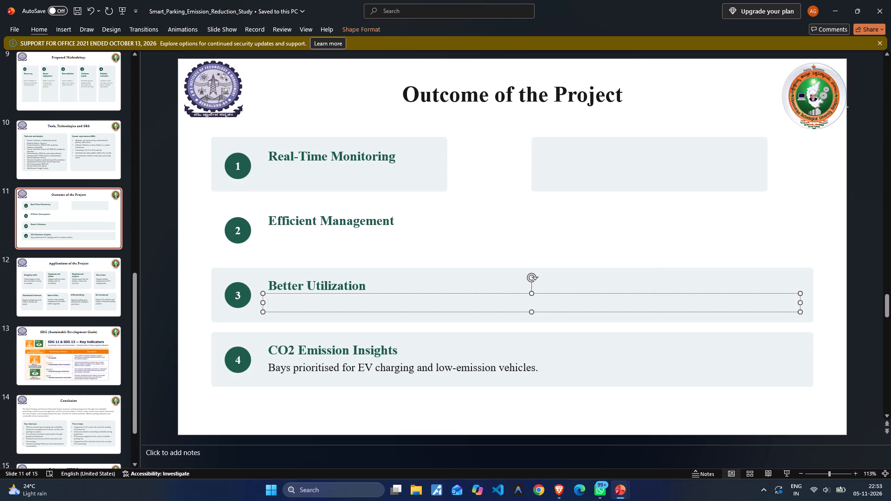
{"action": "left_click", "coordinate": [540, 369]}
{"action": "double_click", "coordinate": [536, 368]}
{"action": "double_click", "coordinate": [535, 368]}
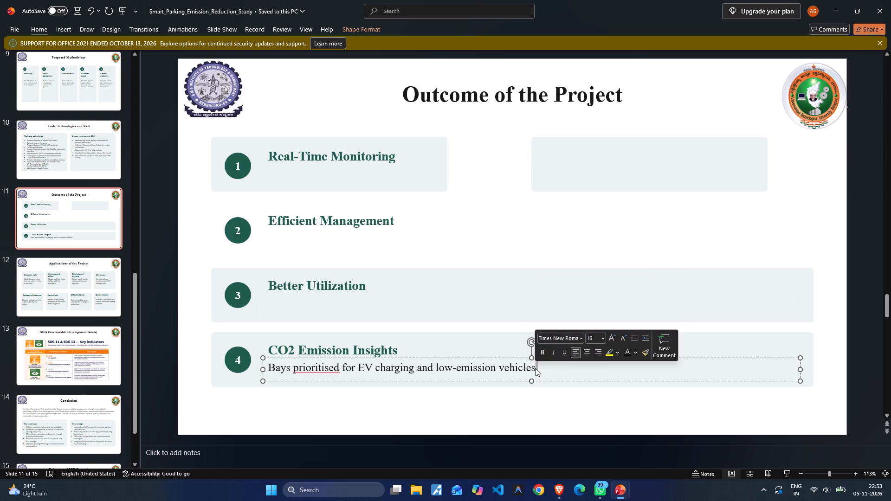
{"action": "left_click_drag", "start_coordinate": [534, 368], "coordinate": [222, 360]}
{"action": "key", "text": "Delete"}
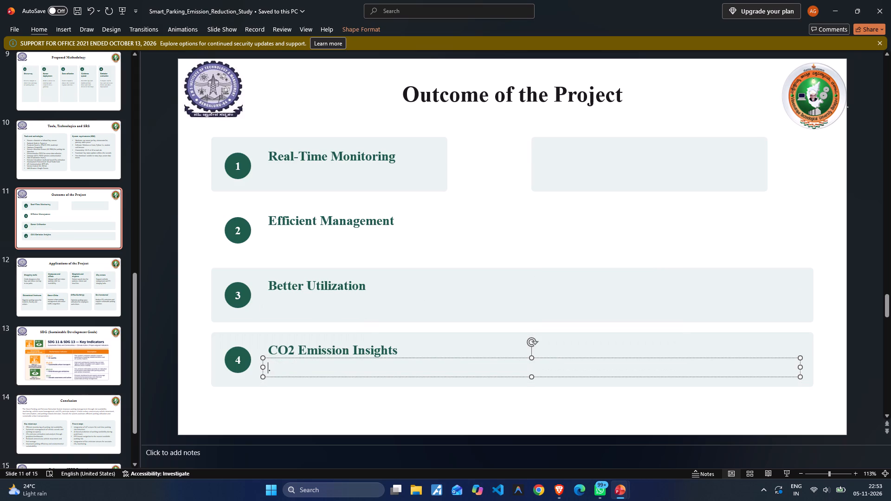
Paste the copied card and place it over the second outcome's row, aligned with the first outcome's card.
{"action": "left_click", "coordinate": [459, 222]}
{"action": "left_click", "coordinate": [516, 252]}
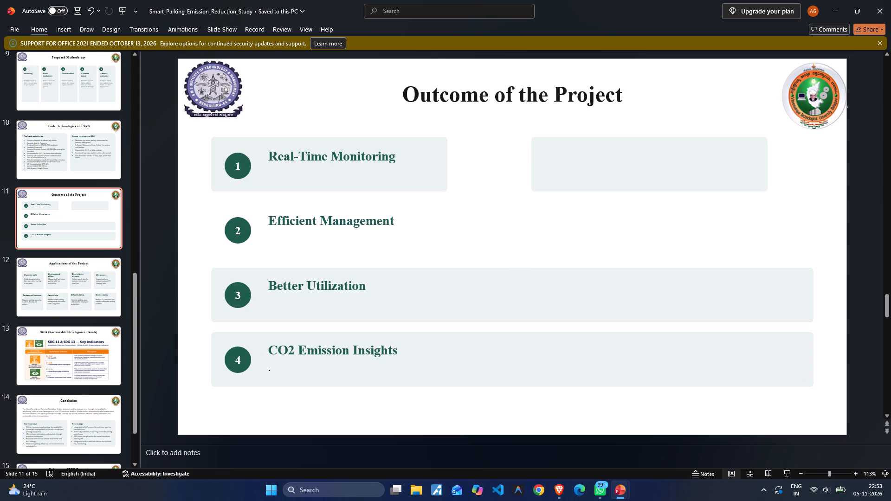
{"action": "key", "text": "ctrl+v"}
{"action": "left_click_drag", "start_coordinate": [554, 194], "coordinate": [221, 246]}
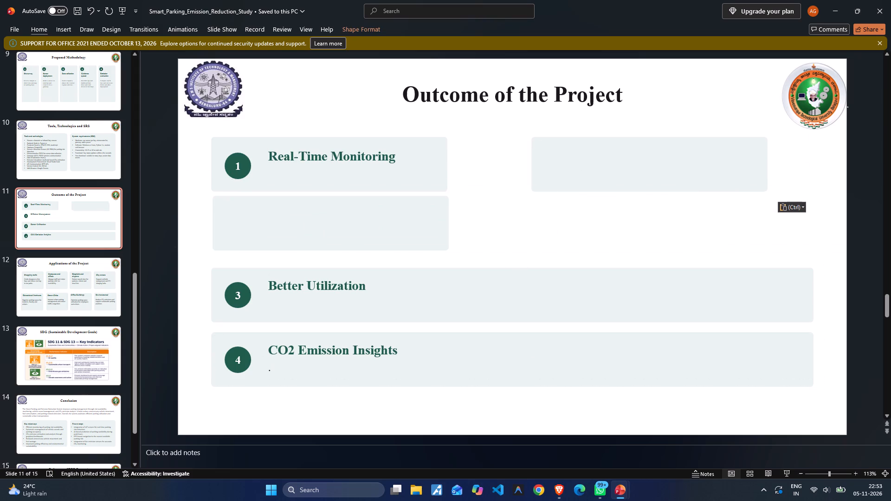
{"action": "left_click_drag", "start_coordinate": [221, 246], "coordinate": [226, 253]}
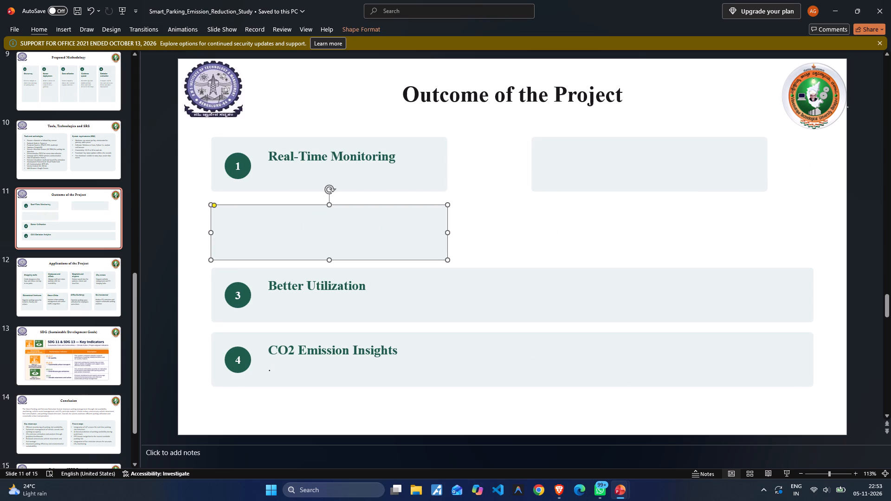
Paste another copy of the card and place it directly beneath the empty card in the slide's right half.
{"action": "left_click", "coordinate": [550, 246]}
{"action": "key", "text": "ctrl+v"}
{"action": "left_click_drag", "start_coordinate": [583, 184], "coordinate": [573, 247]}
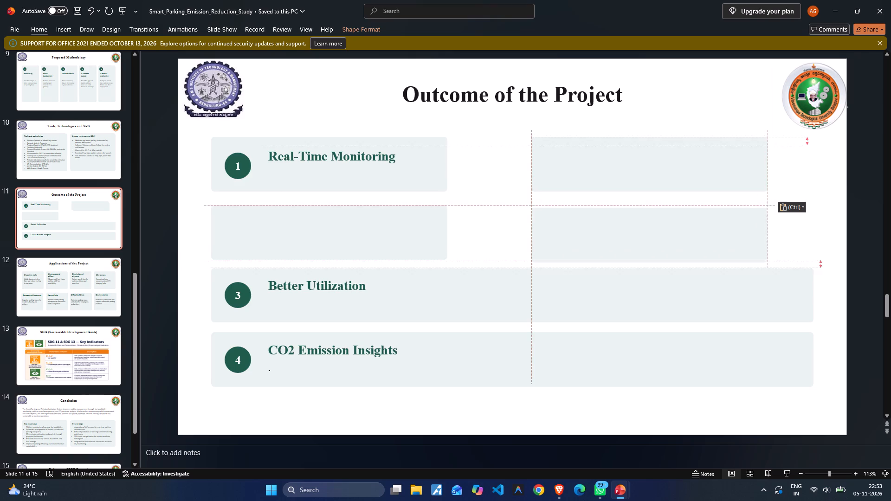
{"action": "left_click_drag", "start_coordinate": [573, 247], "coordinate": [574, 249]}
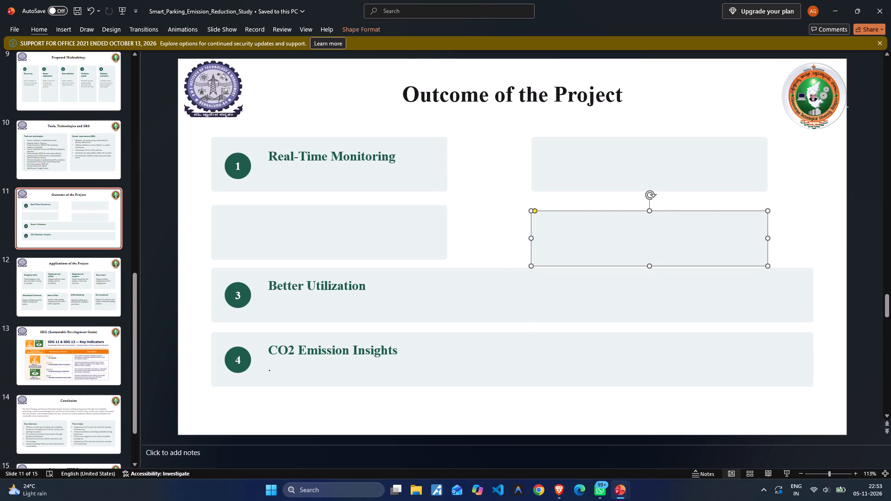
Narrow the background cards behind "Better Utilization" and "CO2 Emission Insights" to the same width as the cards above them.
{"action": "left_click", "coordinate": [396, 307]}
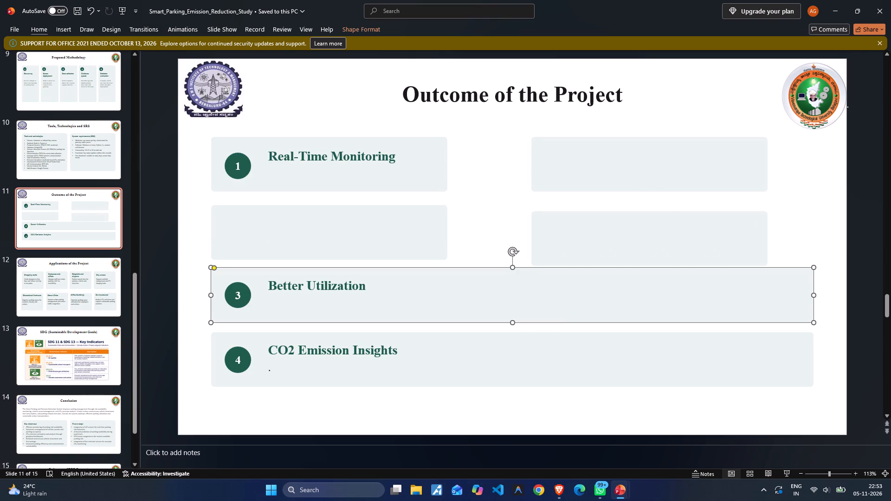
{"action": "left_click_drag", "start_coordinate": [813, 294], "coordinate": [446, 292]}
{"action": "left_click", "coordinate": [439, 353]}
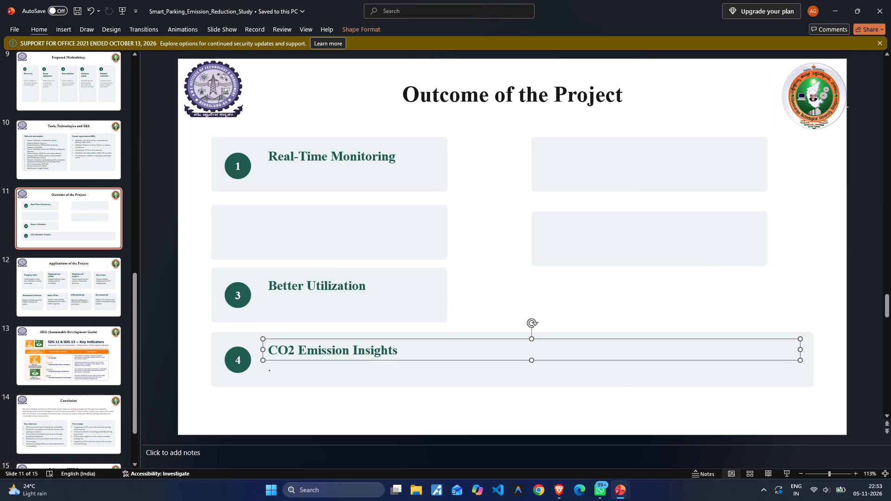
{"action": "left_click", "coordinate": [758, 373]}
{"action": "left_click", "coordinate": [808, 361]}
{"action": "left_click_drag", "start_coordinate": [815, 360], "coordinate": [474, 353]}
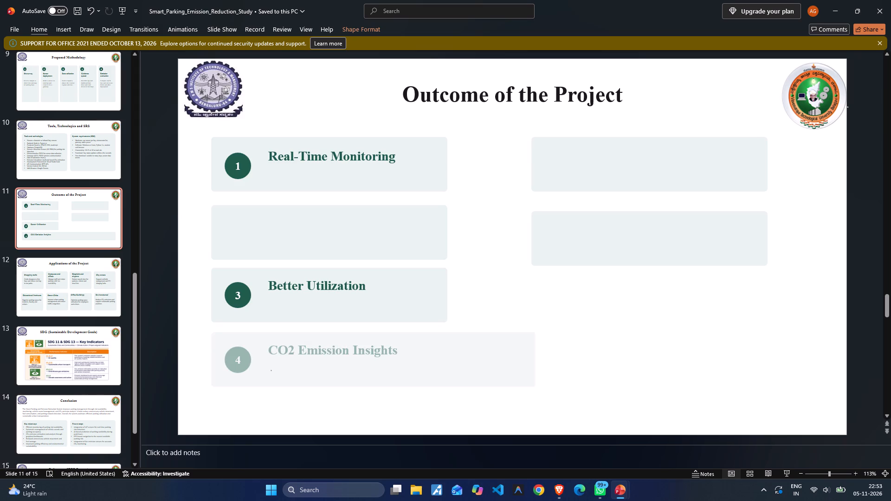
{"action": "left_click_drag", "start_coordinate": [474, 353], "coordinate": [449, 347]}
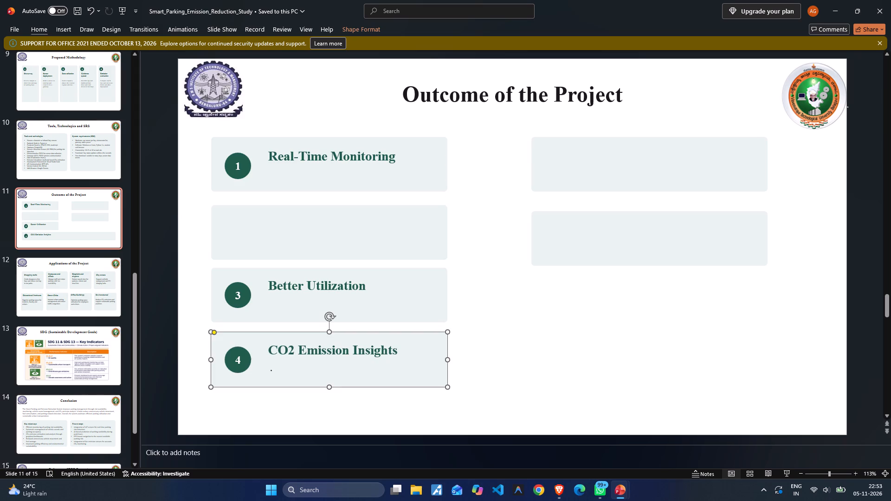
Copy the fourth outcome's background card together with its number 4 badge and paste a duplicate of both.
{"action": "left_click", "coordinate": [229, 352]}
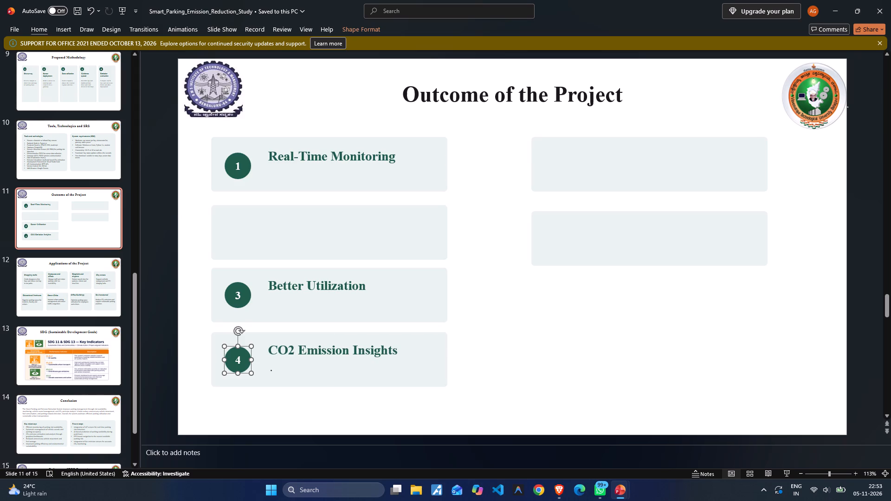
{"action": "left_click_drag", "start_coordinate": [742, 466], "coordinate": [730, 450]}
{"action": "left_click", "coordinate": [657, 395]}
{"action": "left_click", "coordinate": [639, 383]}
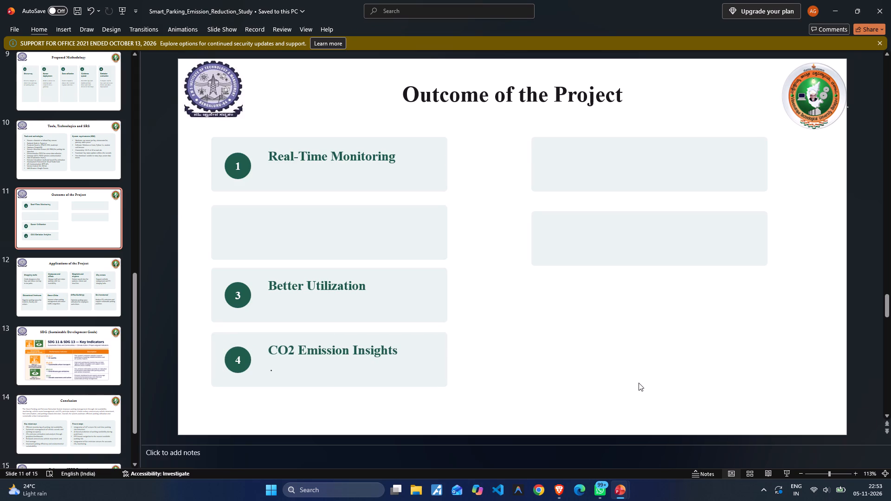
{"action": "left_click_drag", "start_coordinate": [187, 334], "coordinate": [252, 350]}
{"action": "left_click_drag", "start_coordinate": [192, 317], "coordinate": [197, 325]}
{"action": "left_click_drag", "start_coordinate": [192, 327], "coordinate": [521, 434]}
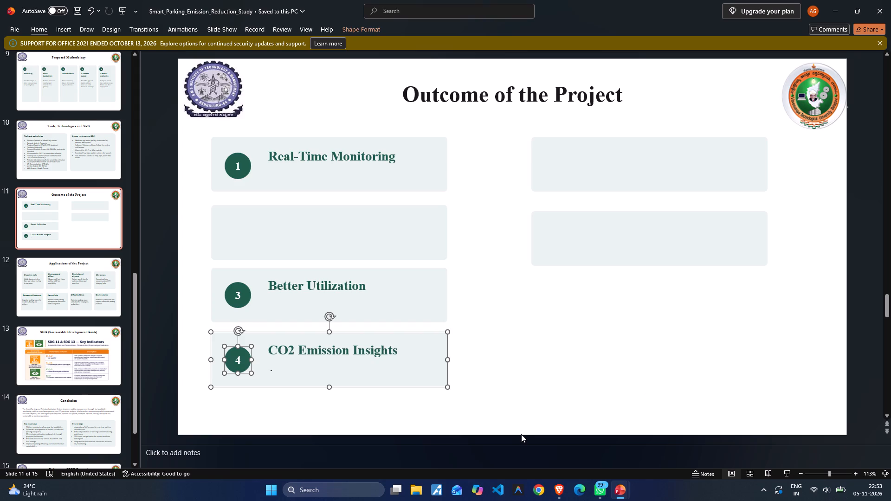
{"action": "key", "text": "ctrl+c"}
{"action": "left_click", "coordinate": [628, 336]}
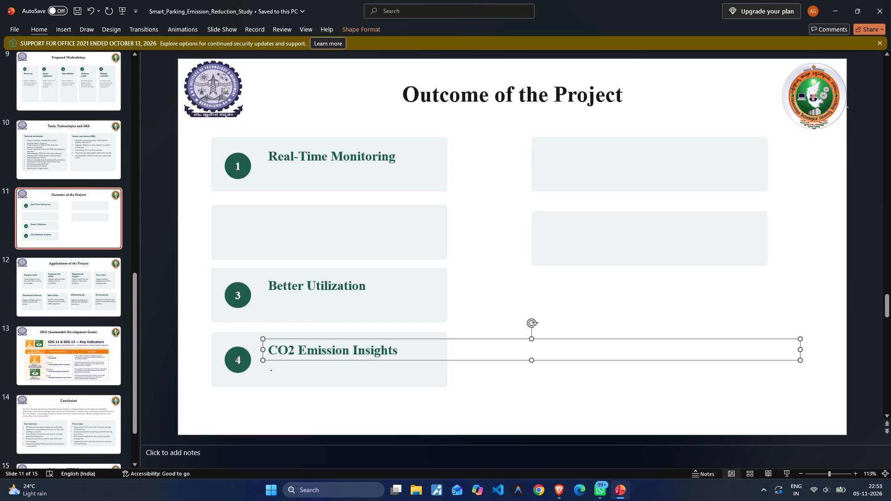
{"action": "key", "text": "ctrl+v"}
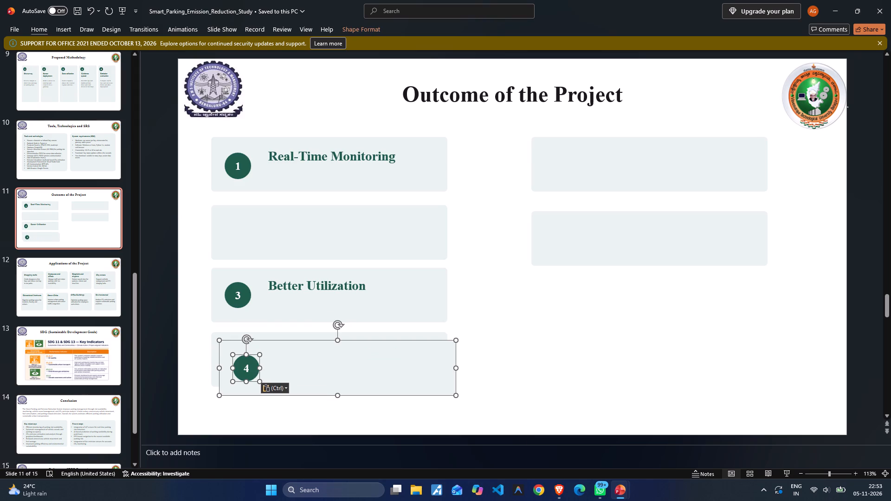
Place the duplicated card and number 4 badge in the slide's right half, with the card aligned beneath the second empty card.
{"action": "left_click_drag", "start_coordinate": [310, 355], "coordinate": [580, 305]}
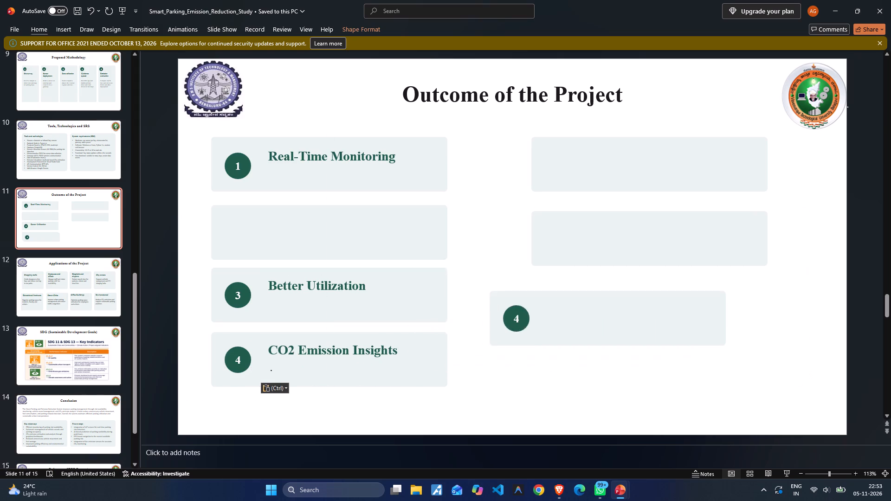
{"action": "left_click_drag", "start_coordinate": [580, 305], "coordinate": [626, 293]}
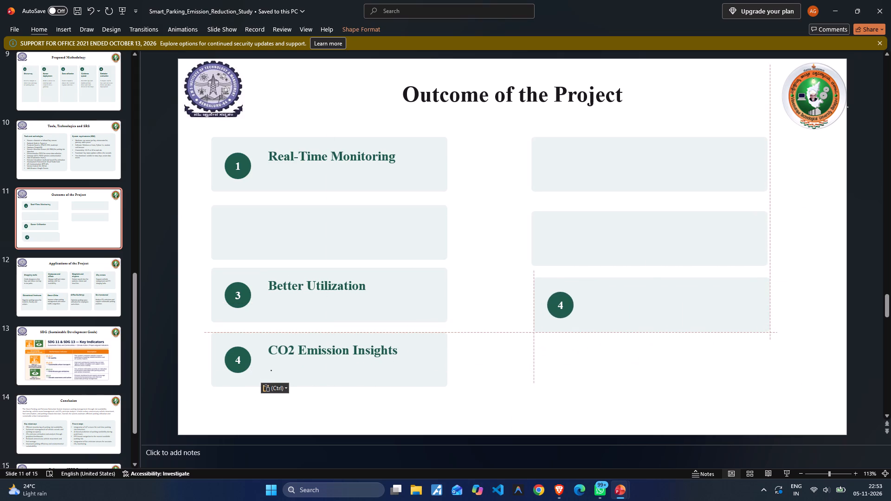
{"action": "left_click_drag", "start_coordinate": [626, 293], "coordinate": [626, 293]}
{"action": "left_click", "coordinate": [626, 293]}
{"action": "left_click", "coordinate": [595, 372]}
{"action": "left_click_drag", "start_coordinate": [595, 324], "coordinate": [591, 321]}
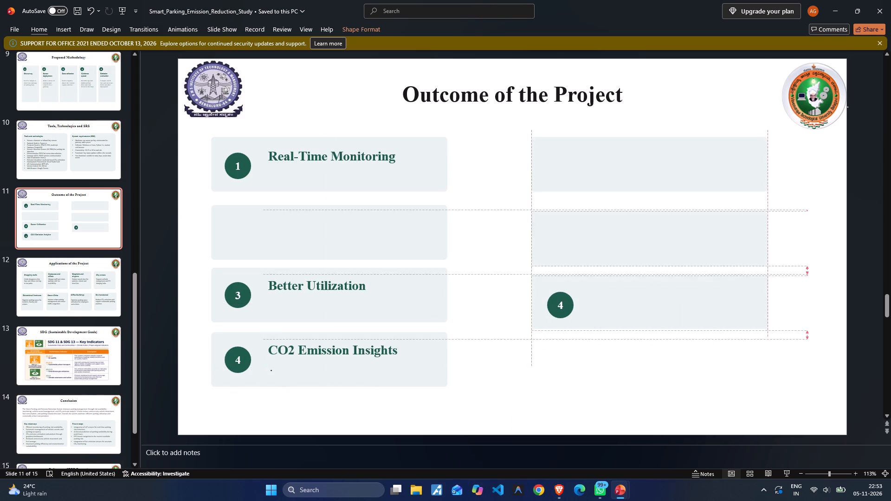
{"action": "left_click_drag", "start_coordinate": [591, 321], "coordinate": [593, 319]}
{"action": "left_click", "coordinate": [576, 389]}
Delete the original background card behind the "CO2 Emission Insights" heading.
{"action": "left_click", "coordinate": [415, 375]}
{"action": "left_click", "coordinate": [403, 343]}
{"action": "left_click", "coordinate": [414, 340]}
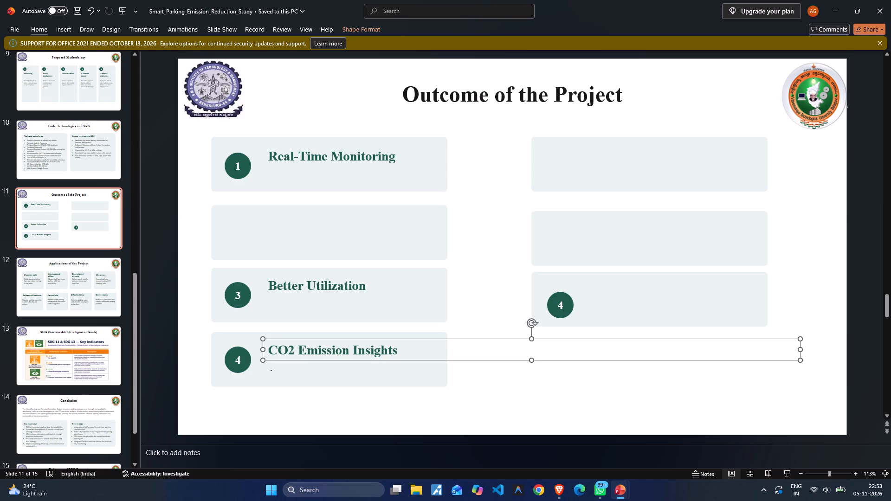
{"action": "left_click", "coordinate": [418, 335]}
{"action": "key", "text": "Delete"}
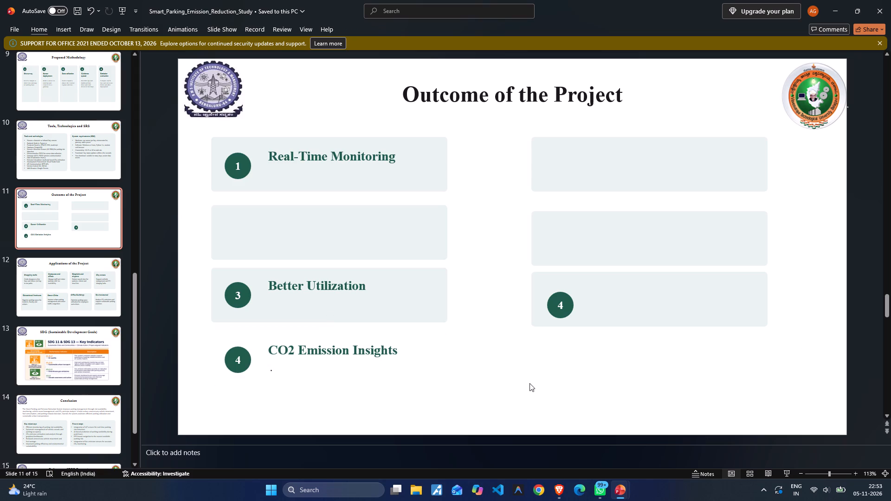
Move the "CO2 Emission Insights" heading into the blank area below the cards.
{"action": "left_click_drag", "start_coordinate": [411, 390], "coordinate": [223, 364]}
{"action": "left_click", "coordinate": [330, 351]}
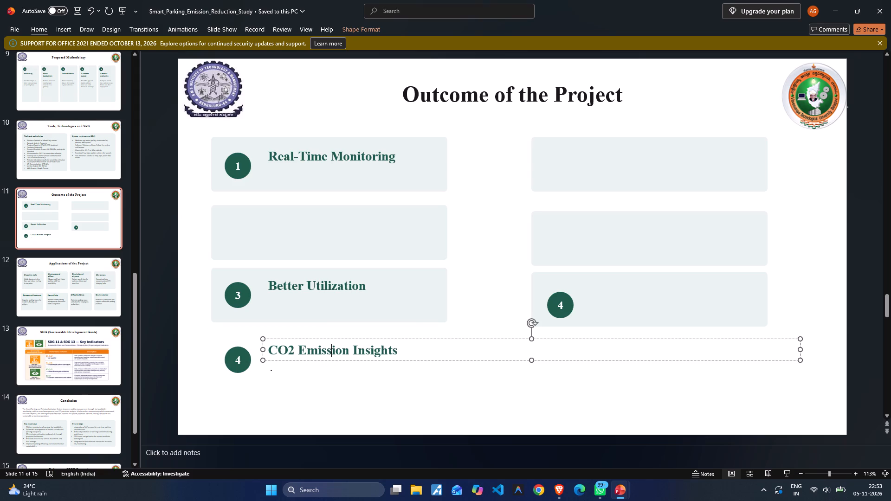
{"action": "left_click_drag", "start_coordinate": [401, 352], "coordinate": [663, 283]}
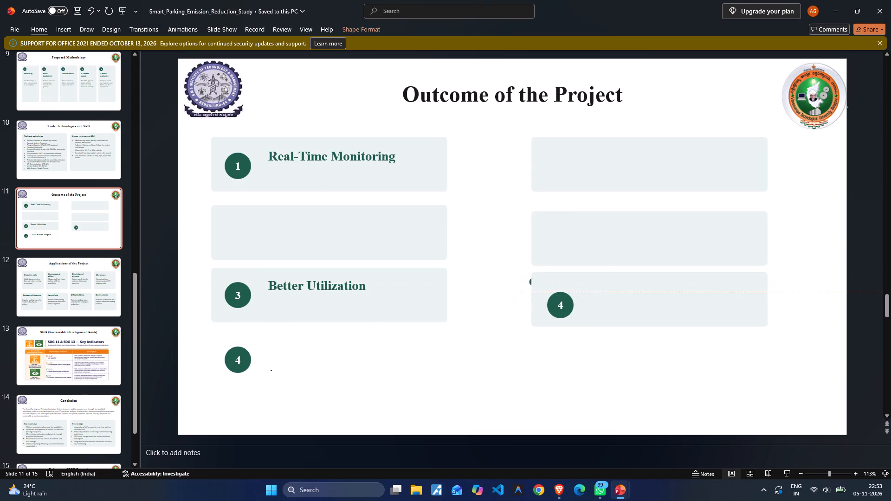
{"action": "left_click_drag", "start_coordinate": [663, 283], "coordinate": [527, 394]}
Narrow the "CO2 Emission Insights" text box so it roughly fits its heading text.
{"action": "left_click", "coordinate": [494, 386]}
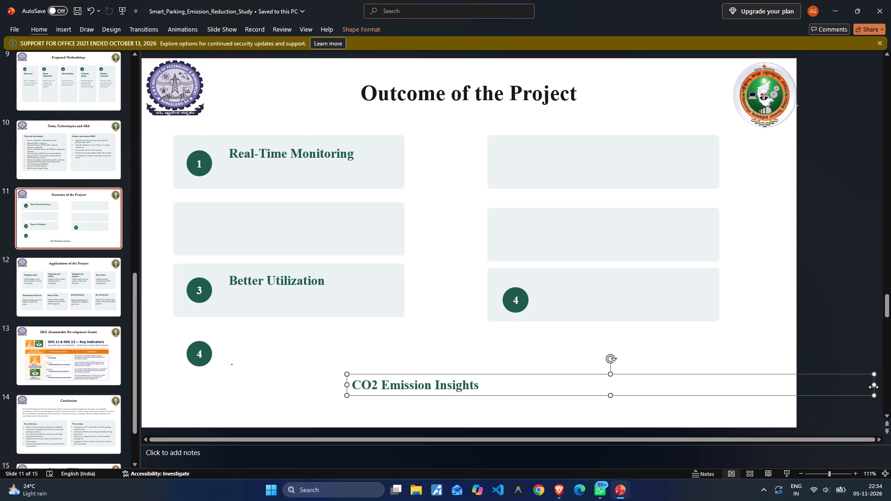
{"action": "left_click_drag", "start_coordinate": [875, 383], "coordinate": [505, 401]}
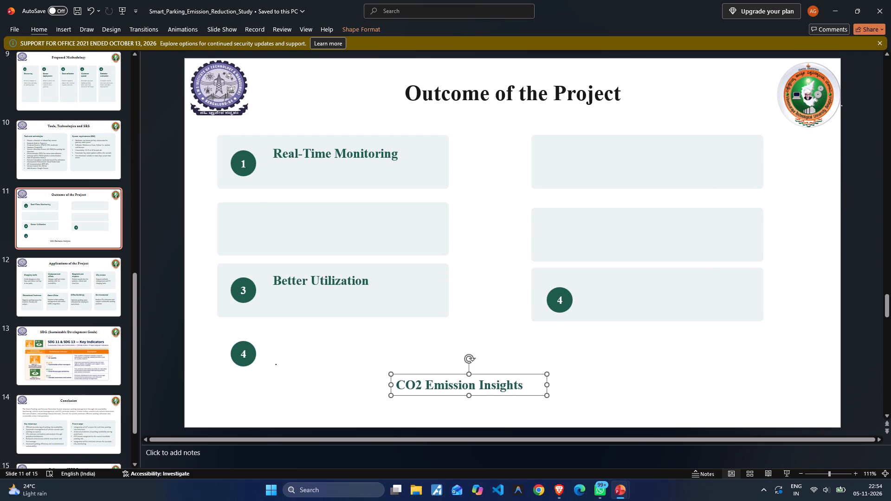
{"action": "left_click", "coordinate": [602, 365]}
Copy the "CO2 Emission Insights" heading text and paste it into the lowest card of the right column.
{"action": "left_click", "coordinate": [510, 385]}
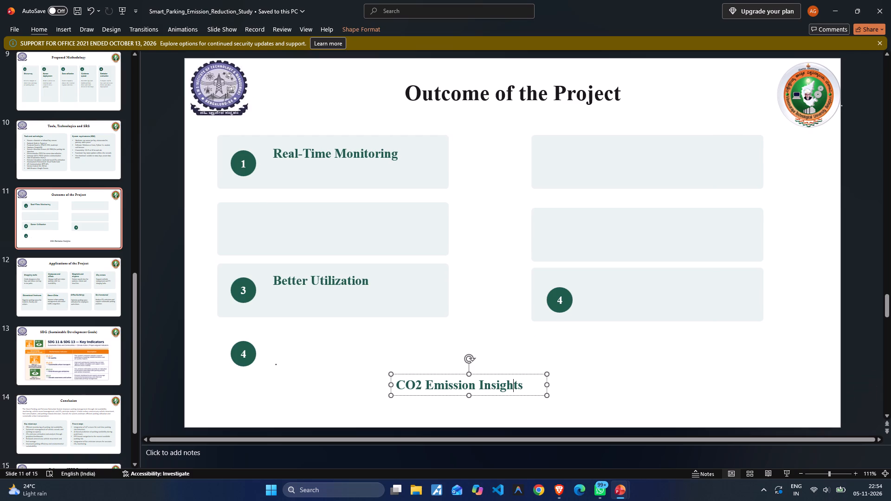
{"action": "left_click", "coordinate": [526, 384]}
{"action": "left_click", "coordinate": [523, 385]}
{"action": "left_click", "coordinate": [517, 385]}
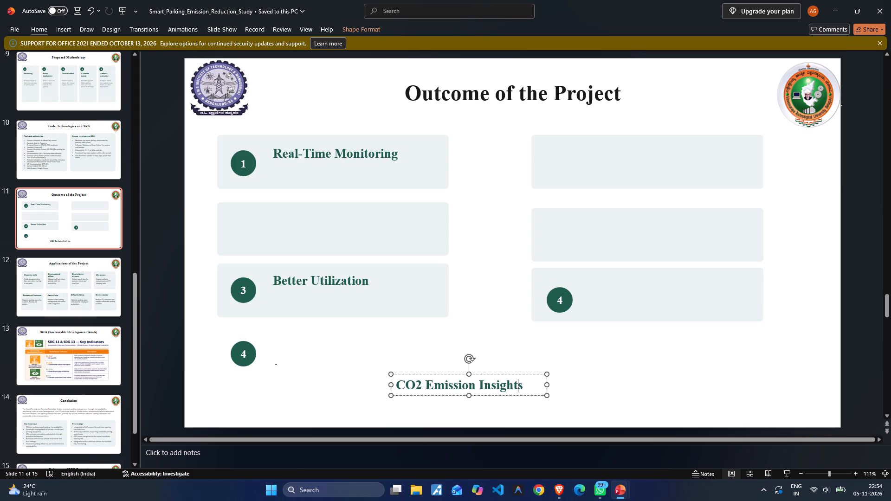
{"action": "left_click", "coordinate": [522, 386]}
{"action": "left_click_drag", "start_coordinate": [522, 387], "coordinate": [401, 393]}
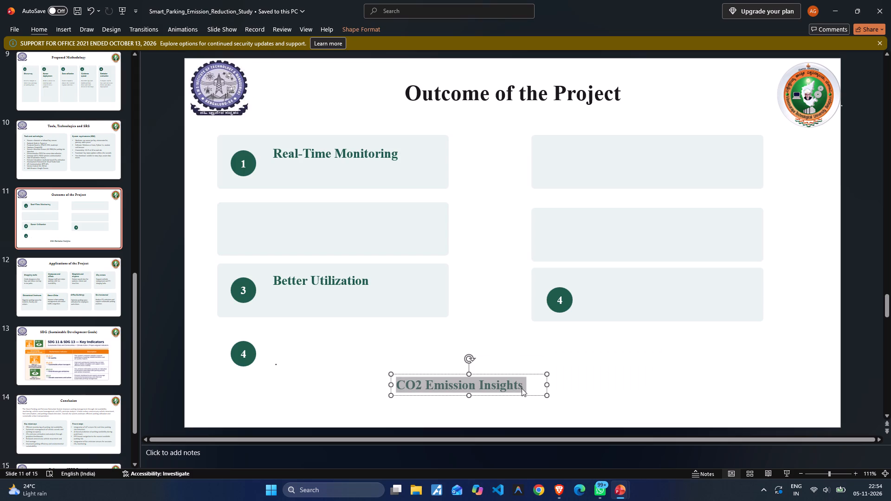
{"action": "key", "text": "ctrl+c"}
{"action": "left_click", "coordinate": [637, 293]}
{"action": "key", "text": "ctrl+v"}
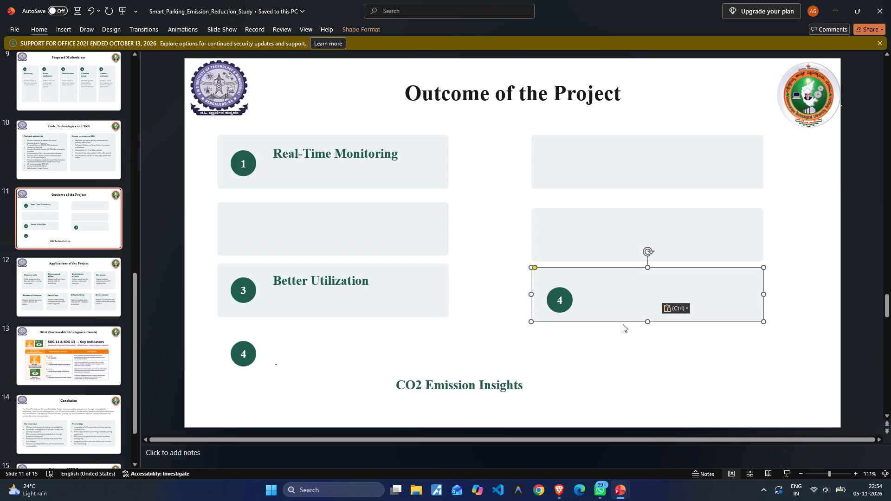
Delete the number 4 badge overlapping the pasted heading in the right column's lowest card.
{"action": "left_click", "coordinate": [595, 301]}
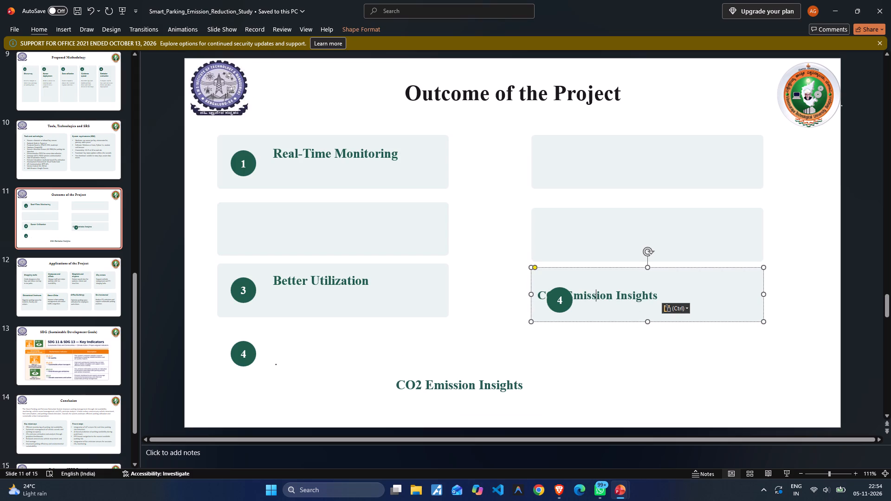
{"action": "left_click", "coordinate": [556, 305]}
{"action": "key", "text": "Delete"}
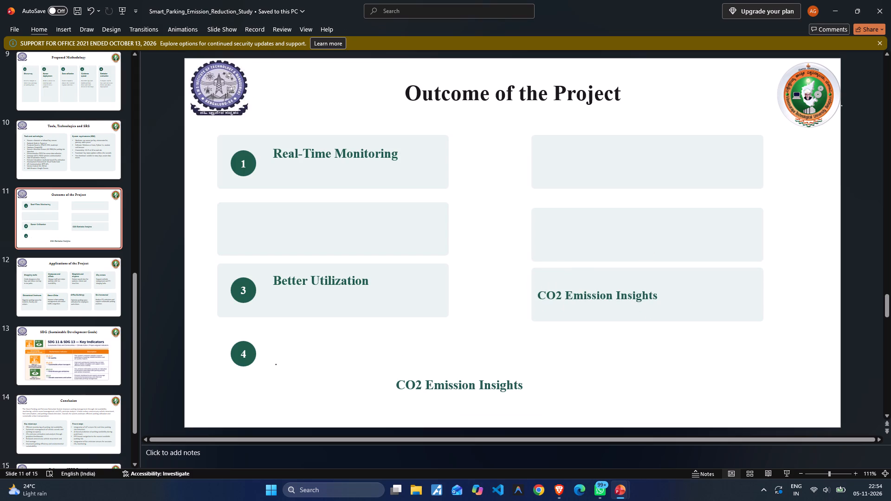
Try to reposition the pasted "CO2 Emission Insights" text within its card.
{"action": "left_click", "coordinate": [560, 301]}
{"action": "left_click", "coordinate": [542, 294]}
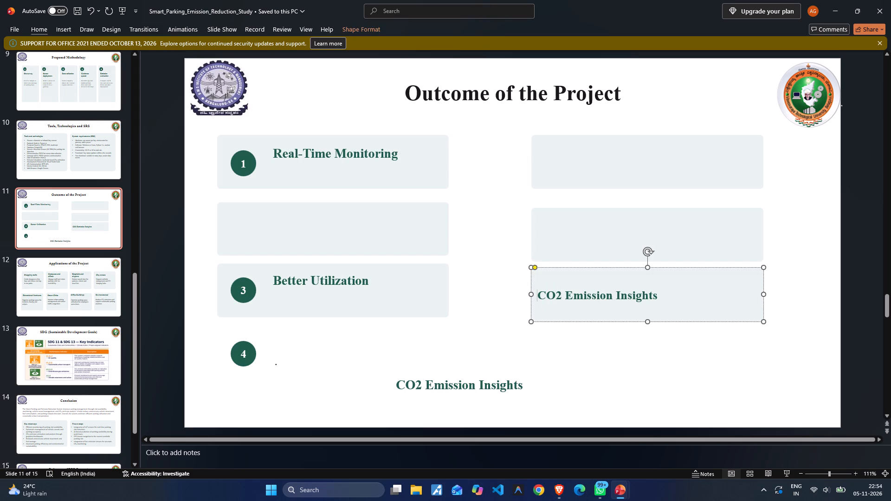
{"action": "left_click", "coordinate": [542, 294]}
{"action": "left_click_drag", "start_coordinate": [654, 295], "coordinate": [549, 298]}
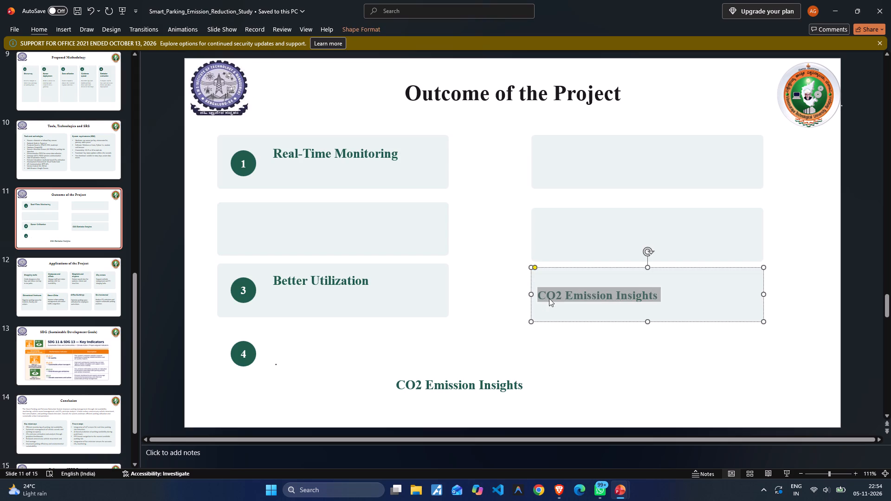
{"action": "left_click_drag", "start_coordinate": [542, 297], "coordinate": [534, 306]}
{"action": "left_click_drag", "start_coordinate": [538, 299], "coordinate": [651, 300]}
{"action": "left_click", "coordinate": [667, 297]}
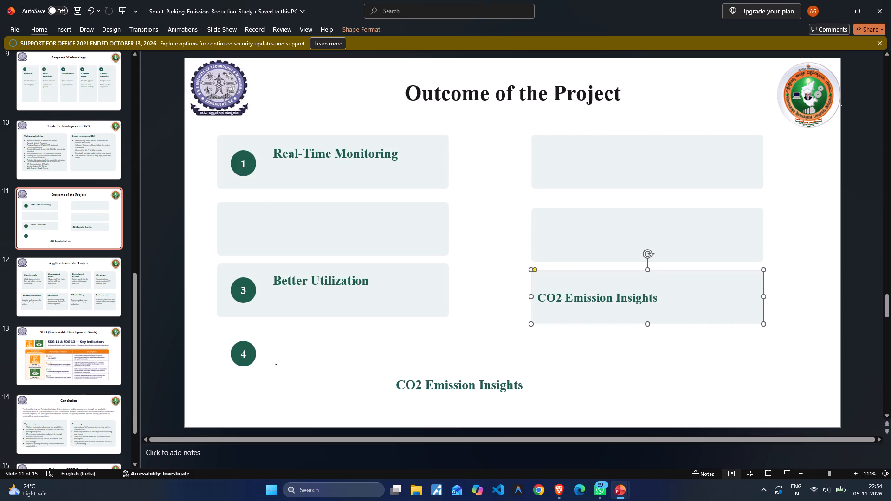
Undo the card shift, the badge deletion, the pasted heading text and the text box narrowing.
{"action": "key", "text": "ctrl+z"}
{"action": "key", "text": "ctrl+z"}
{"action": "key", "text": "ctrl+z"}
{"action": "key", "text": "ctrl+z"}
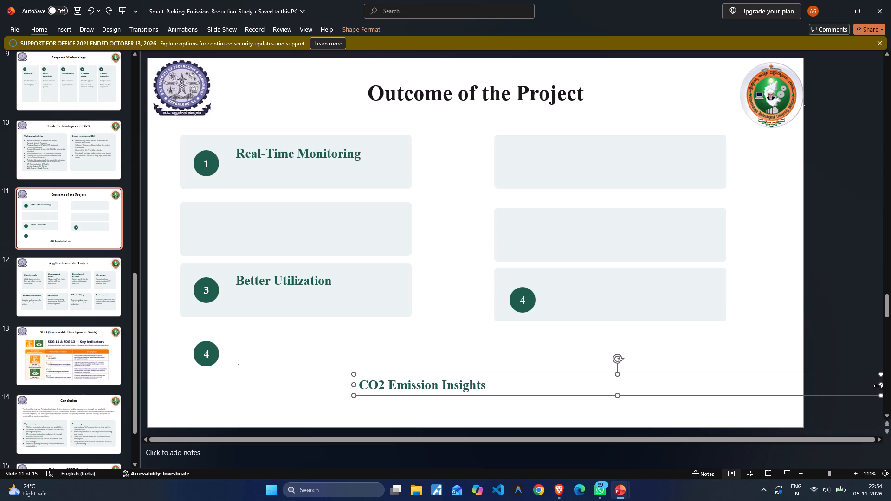
On slide 11, narrow the "CO2 Emission Insights" text box to fit its text and shift it slightly within the blank area.
{"action": "left_click_drag", "start_coordinate": [883, 386], "coordinate": [772, 398]}
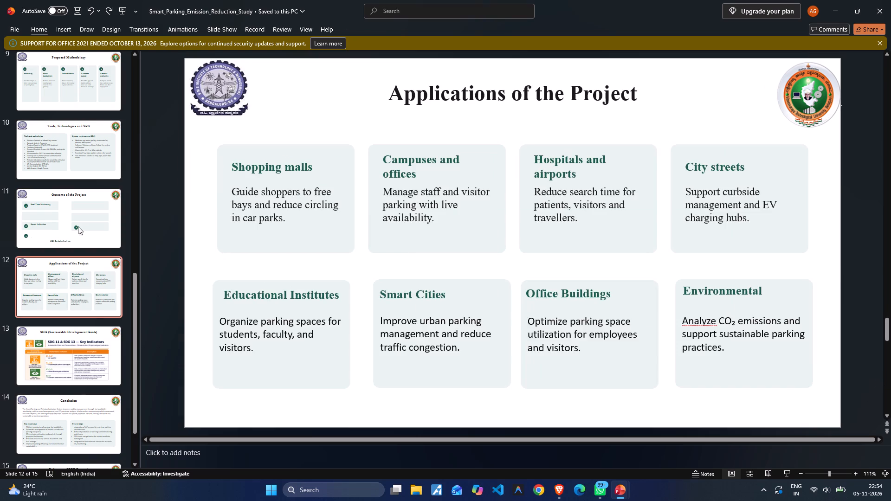
{"action": "left_click", "coordinate": [68, 212]}
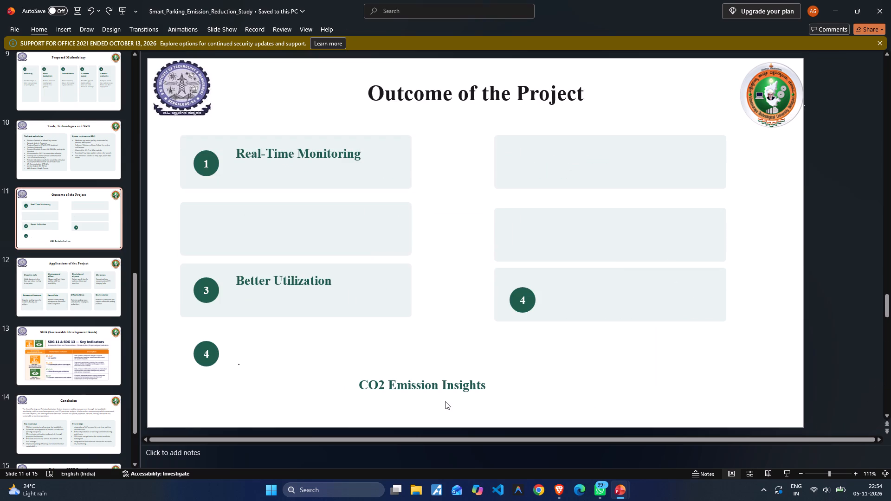
{"action": "left_click", "coordinate": [450, 389]}
{"action": "left_click_drag", "start_coordinate": [881, 386], "coordinate": [503, 424]}
{"action": "left_click", "coordinate": [424, 382]}
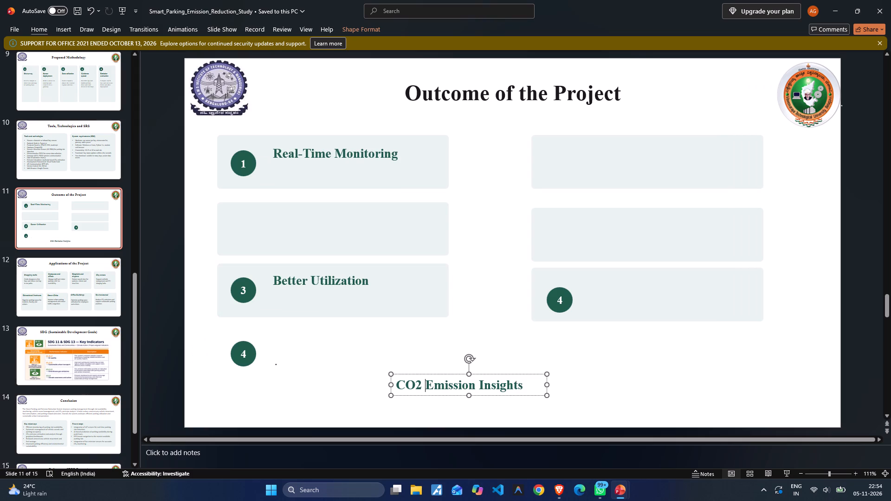
{"action": "left_click", "coordinate": [391, 375]}
{"action": "left_click_drag", "start_coordinate": [396, 373], "coordinate": [452, 339]}
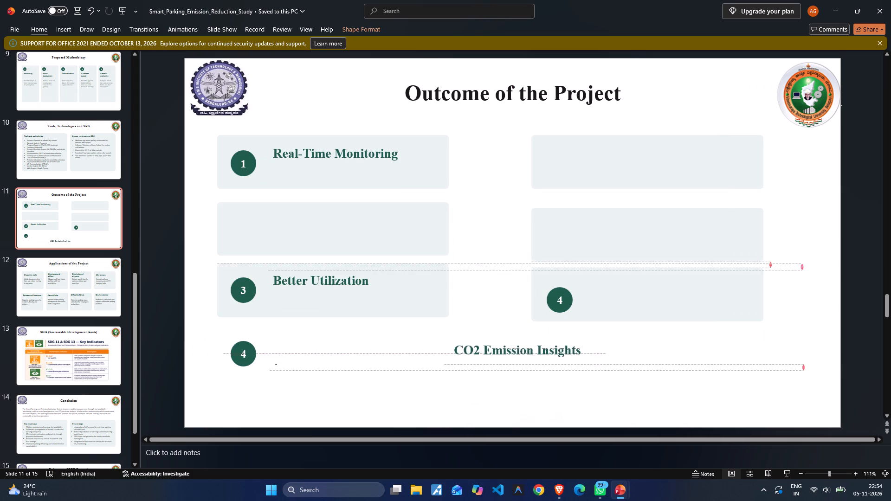
{"action": "left_click_drag", "start_coordinate": [452, 339], "coordinate": [410, 375]}
Copy the whole "CO2 Emission Insights" text box and paste a duplicate of it on the slide.
{"action": "left_click", "coordinate": [533, 394]}
{"action": "left_click", "coordinate": [557, 380]}
{"action": "left_click", "coordinate": [552, 380]}
{"action": "left_click", "coordinate": [549, 381]}
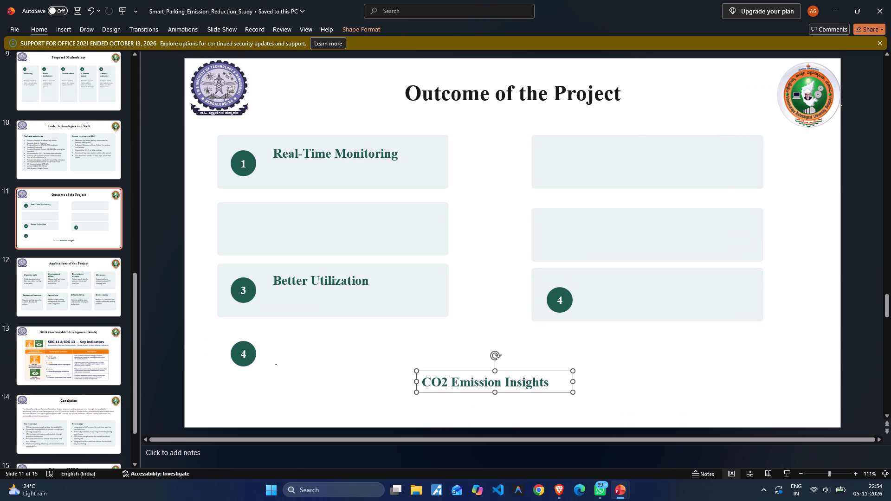
{"action": "key", "text": "ctrl+c"}
{"action": "left_click", "coordinate": [435, 349]}
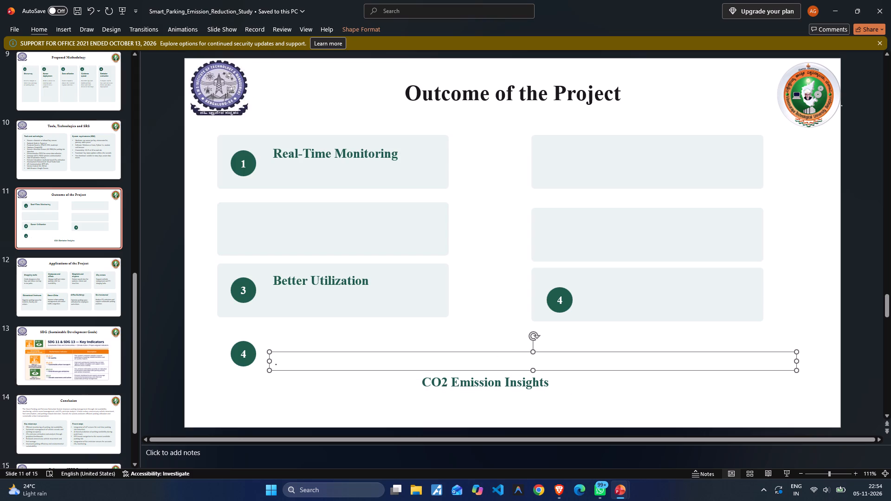
{"action": "key", "text": "ctrl+v"}
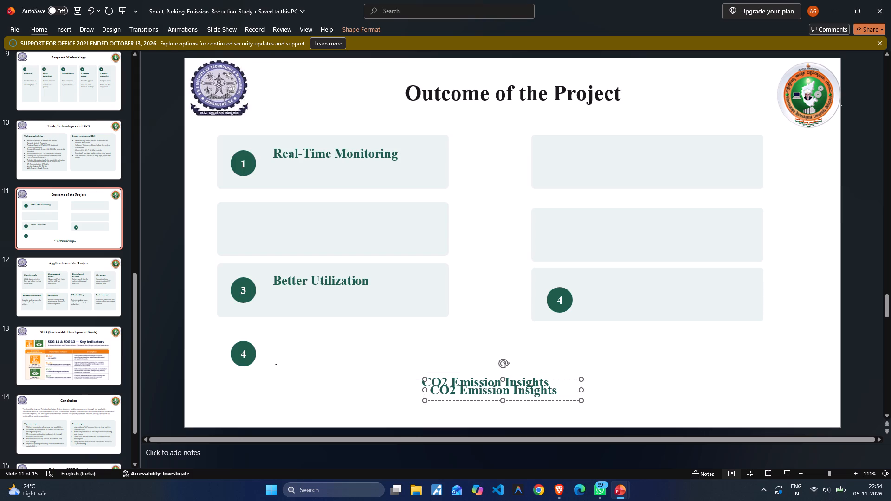
Place the duplicated "CO2 Emission Insights" heading at the top of the right column's lowest card.
{"action": "left_click_drag", "start_coordinate": [428, 397], "coordinate": [540, 284]}
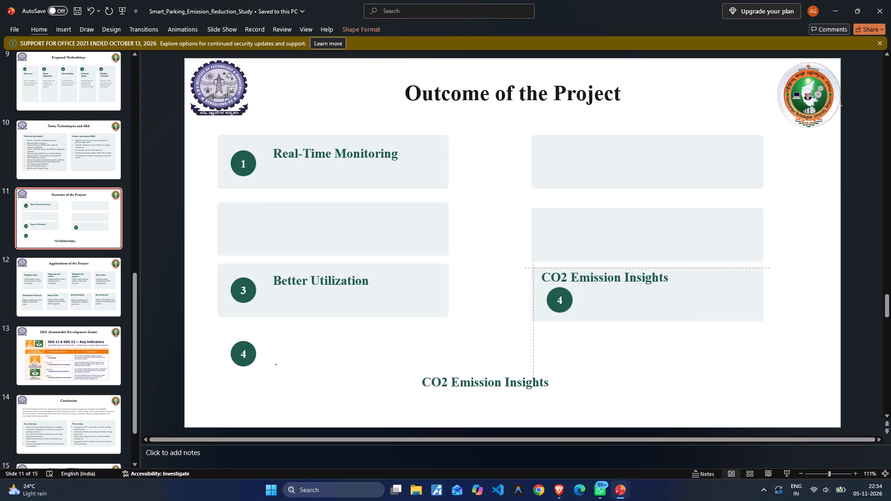
{"action": "left_click_drag", "start_coordinate": [540, 284], "coordinate": [540, 284]}
{"action": "left_click", "coordinate": [577, 379]}
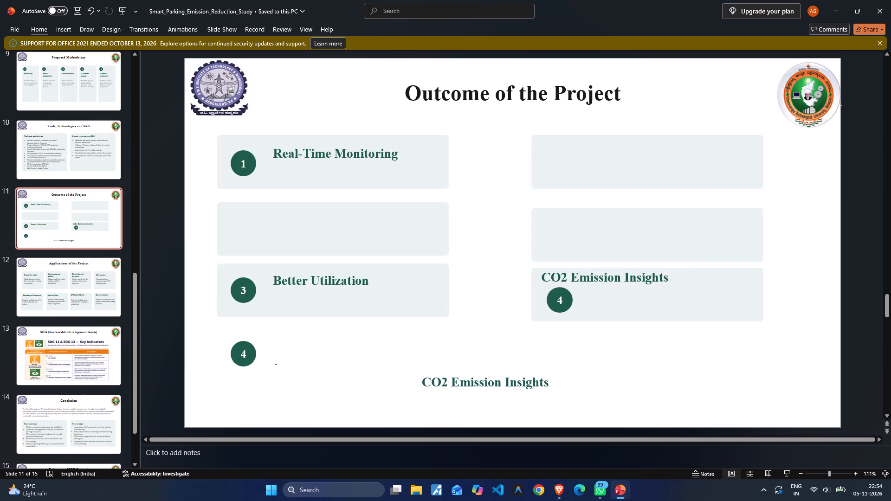
Delete both number 4 badges, the one on the right column's lowest card and the one below "Better Utilization".
{"action": "left_click", "coordinate": [565, 301]}
{"action": "key", "text": "Delete"}
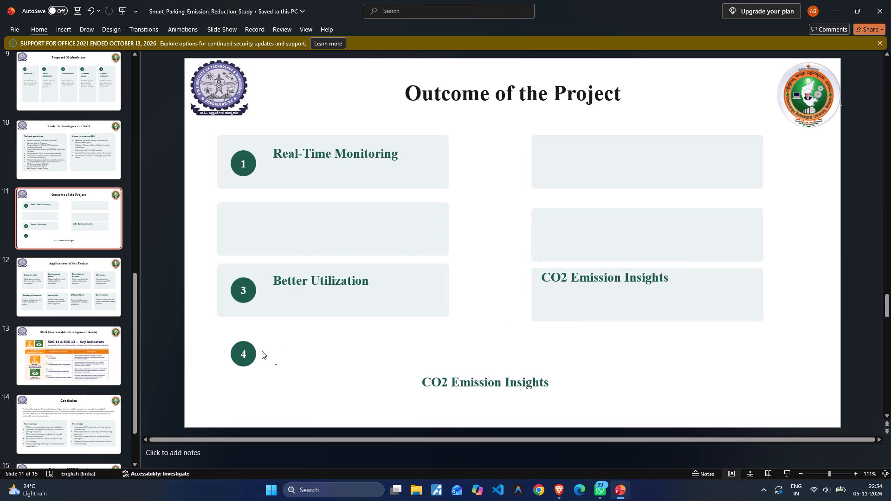
{"action": "left_click", "coordinate": [247, 351]}
{"action": "key", "text": "Delete"}
Delete the leftover "CO2 Emission Insights" text box below the cards.
{"action": "left_click", "coordinate": [492, 391]}
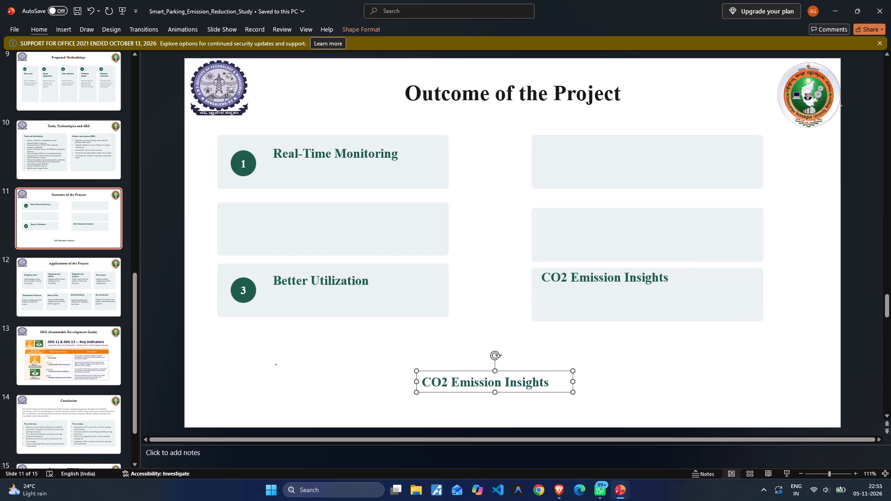
{"action": "left_click", "coordinate": [417, 368]}
{"action": "left_click_drag", "start_coordinate": [550, 382], "coordinate": [545, 383]}
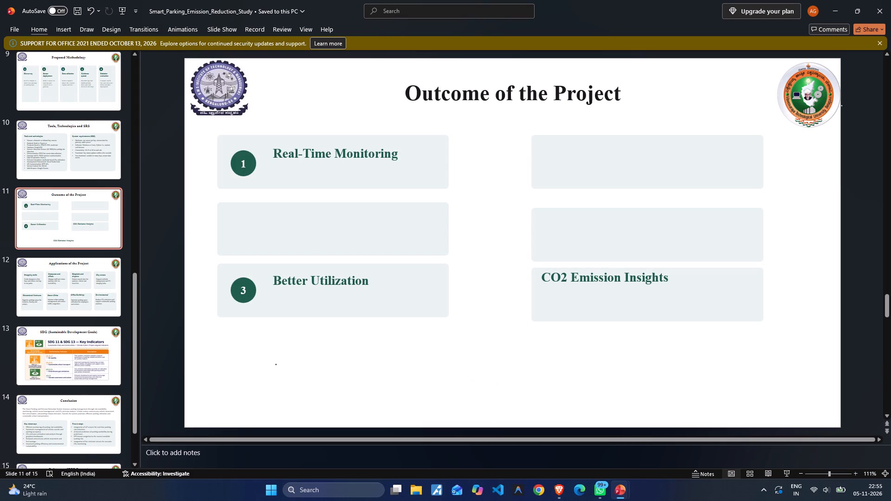
{"action": "key", "text": "Delete"}
Delete the number 3 badge beside the "Better Utilization" heading.
{"action": "left_click", "coordinate": [243, 289]}
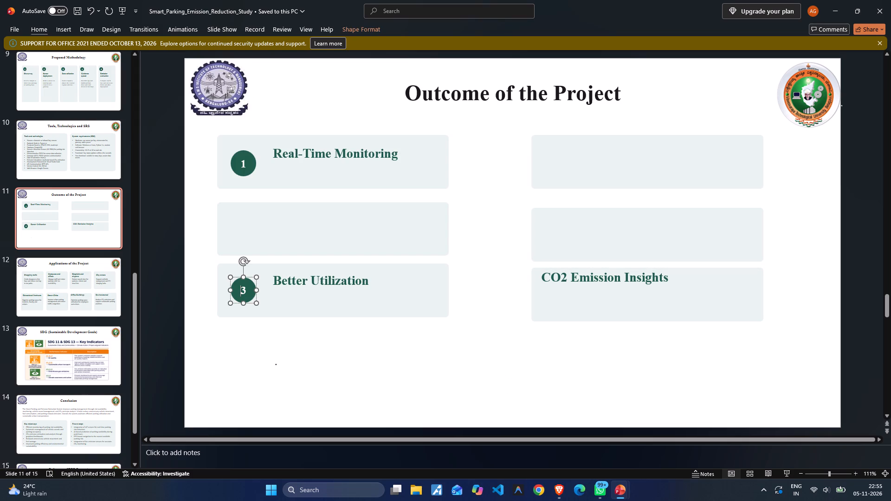
{"action": "key", "text": "Delete"}
{"action": "key", "text": "Delete"}
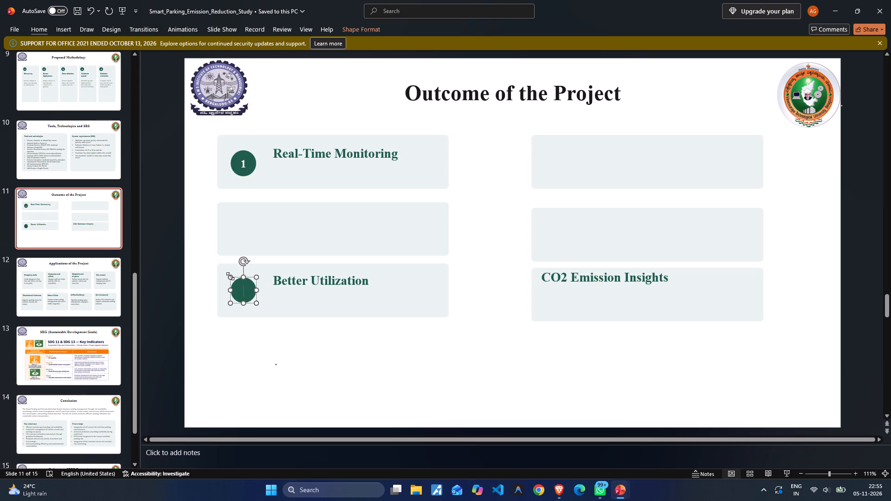
{"action": "left_click", "coordinate": [277, 439]}
{"action": "left_click", "coordinate": [260, 380]}
{"action": "left_click", "coordinate": [241, 275]}
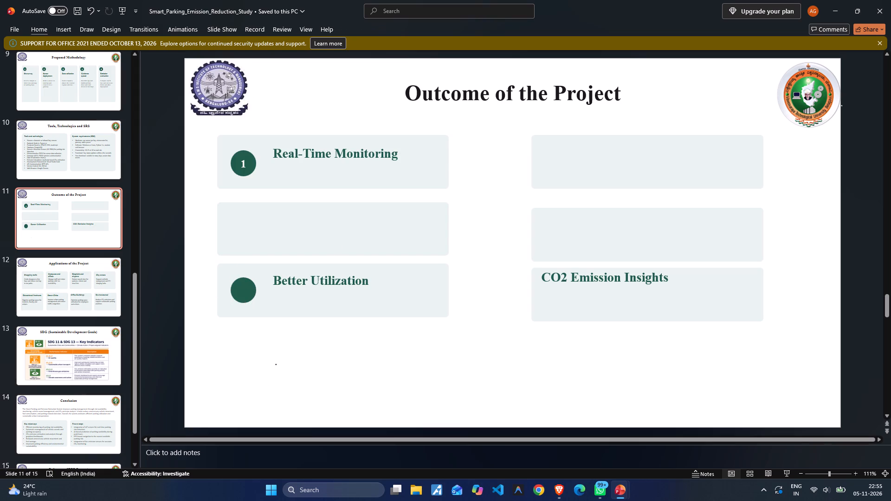
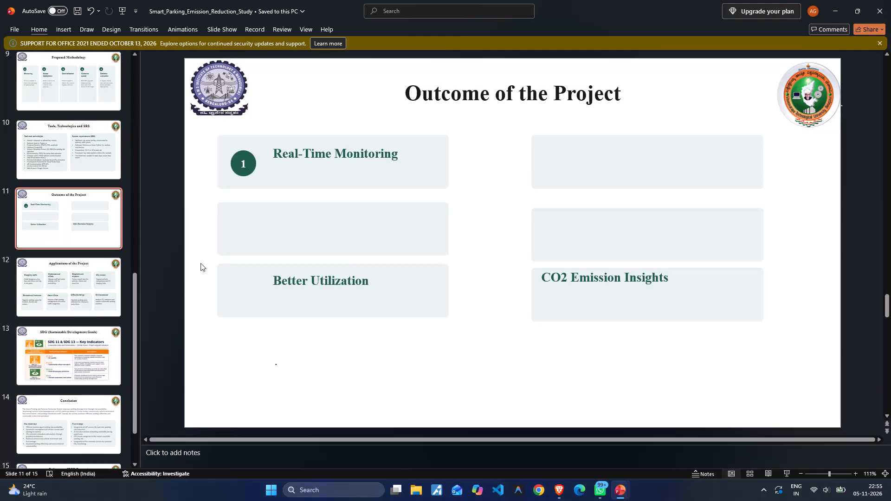
Delete the number 1 badge beside the "Real-Time Monitoring" heading.
{"action": "left_click", "coordinate": [239, 153]}
{"action": "key", "text": "Delete"}
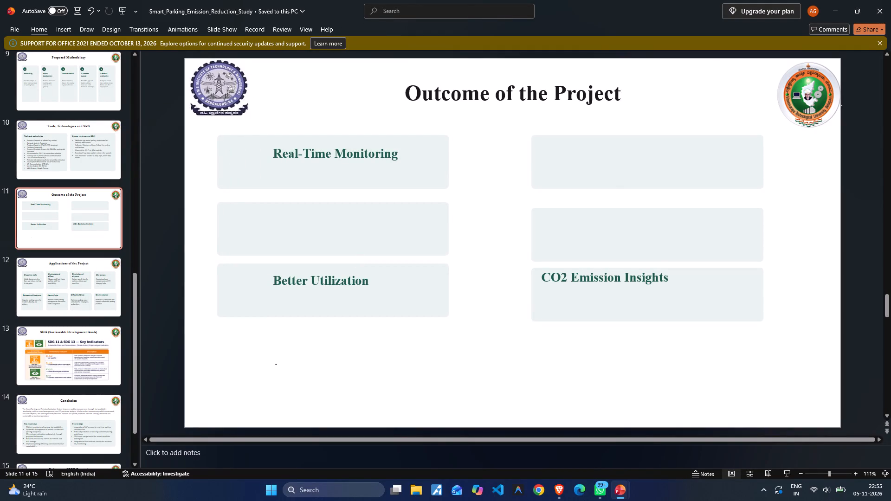
Resize the "Real-Time Monitoring" text box so it starts near its card's left edge and spans about the card's width.
{"action": "left_click", "coordinate": [341, 148]}
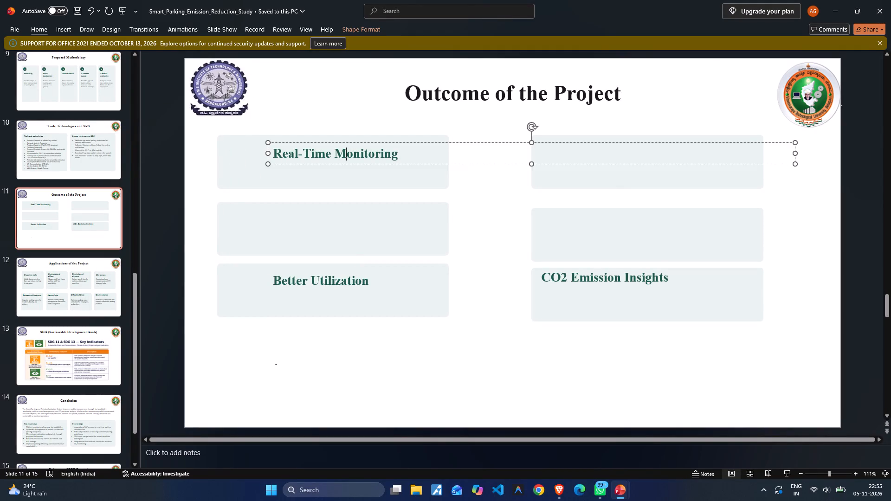
{"action": "left_click_drag", "start_coordinate": [269, 153], "coordinate": [244, 150]}
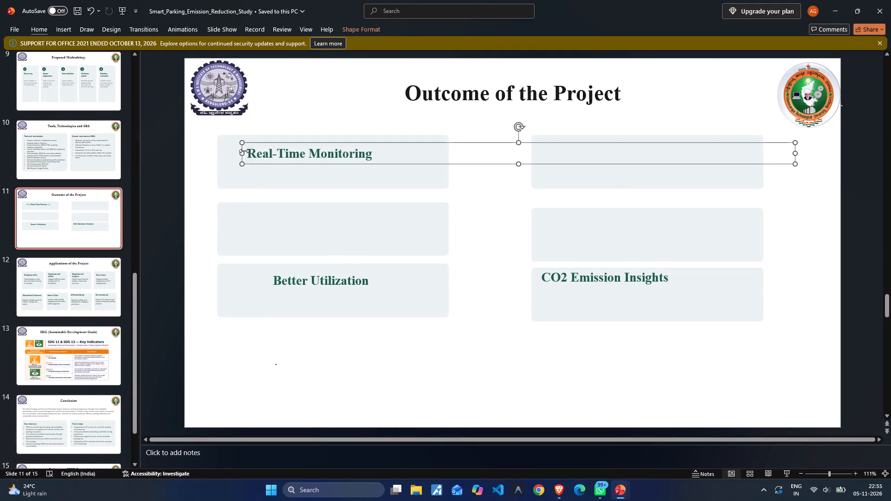
{"action": "left_click_drag", "start_coordinate": [240, 153], "coordinate": [227, 152]}
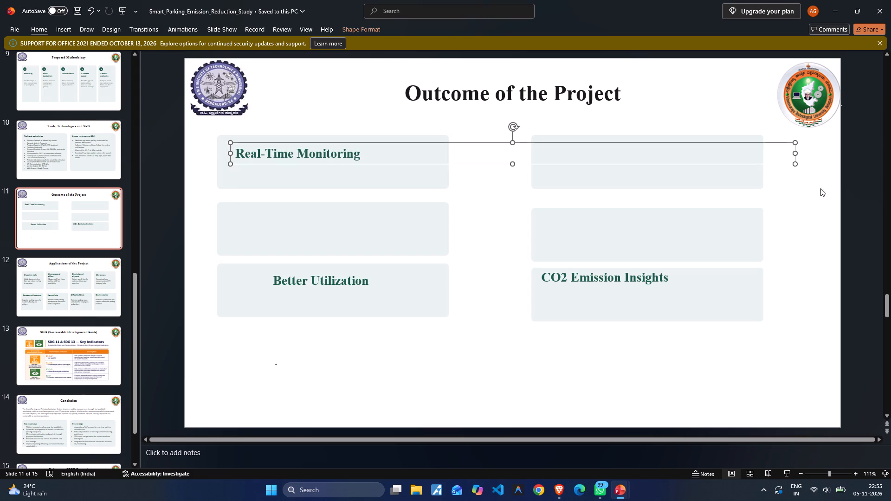
{"action": "left_click_drag", "start_coordinate": [794, 155], "coordinate": [454, 153]}
{"action": "left_click", "coordinate": [470, 209]}
Resize the "Better Utilization" text box to fit within its card, left-aligned with the "Real-Time Monitoring" heading.
{"action": "left_click", "coordinate": [352, 280]}
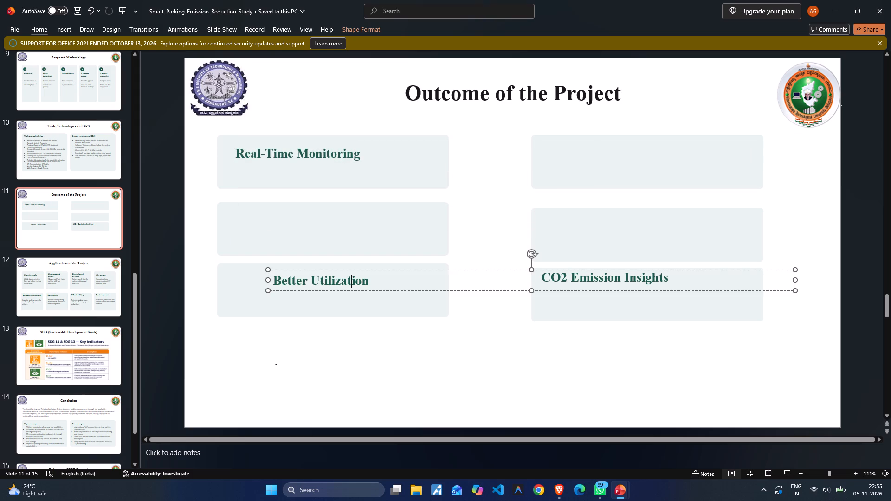
{"action": "left_click_drag", "start_coordinate": [268, 278], "coordinate": [232, 277]}
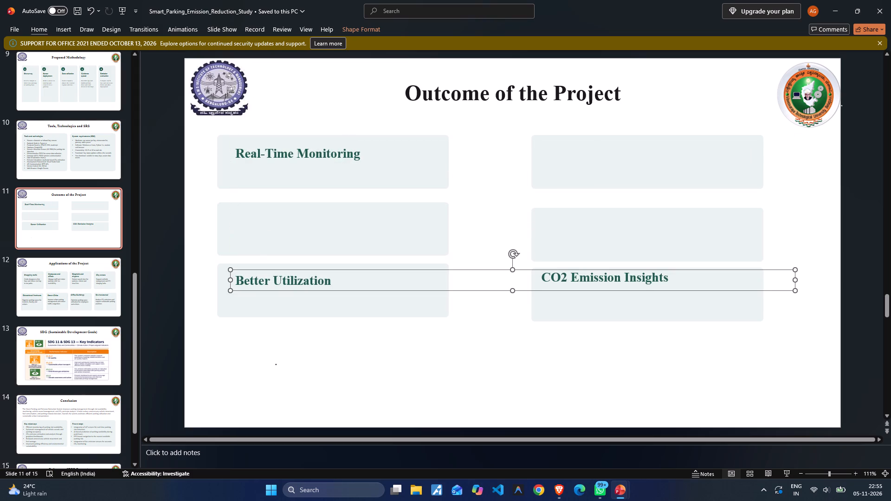
{"action": "left_click_drag", "start_coordinate": [795, 278], "coordinate": [434, 274]}
{"action": "left_click", "coordinate": [519, 344]}
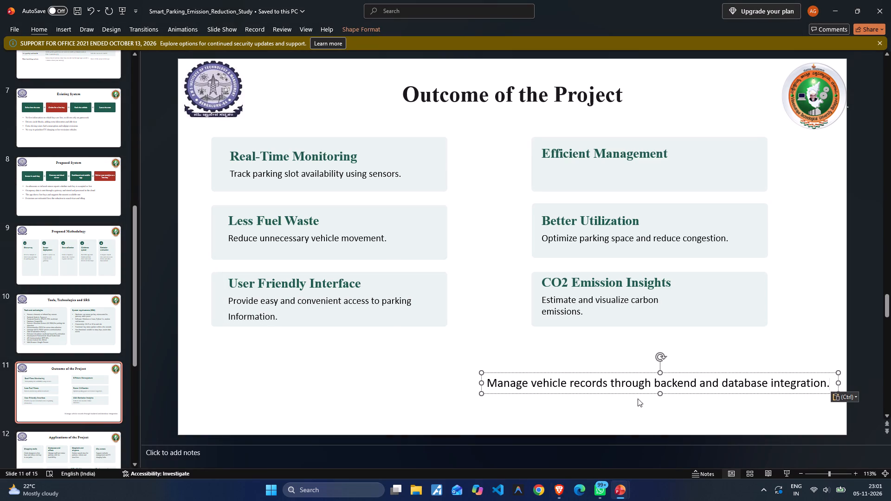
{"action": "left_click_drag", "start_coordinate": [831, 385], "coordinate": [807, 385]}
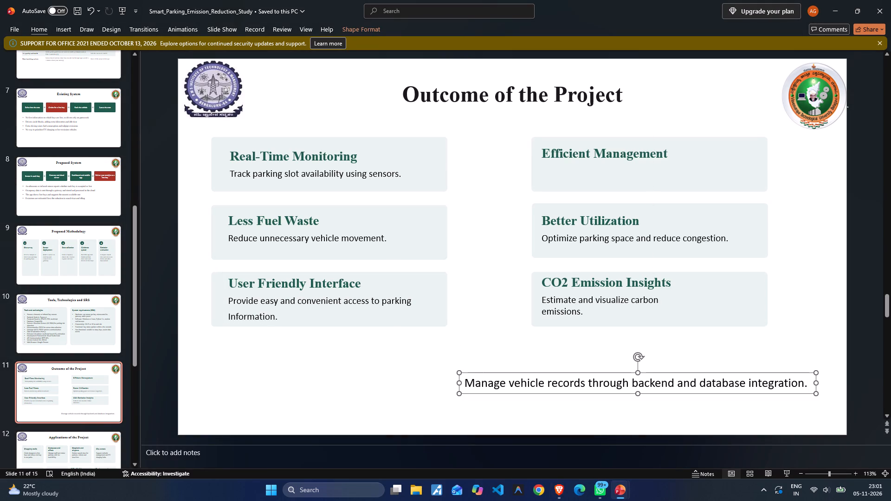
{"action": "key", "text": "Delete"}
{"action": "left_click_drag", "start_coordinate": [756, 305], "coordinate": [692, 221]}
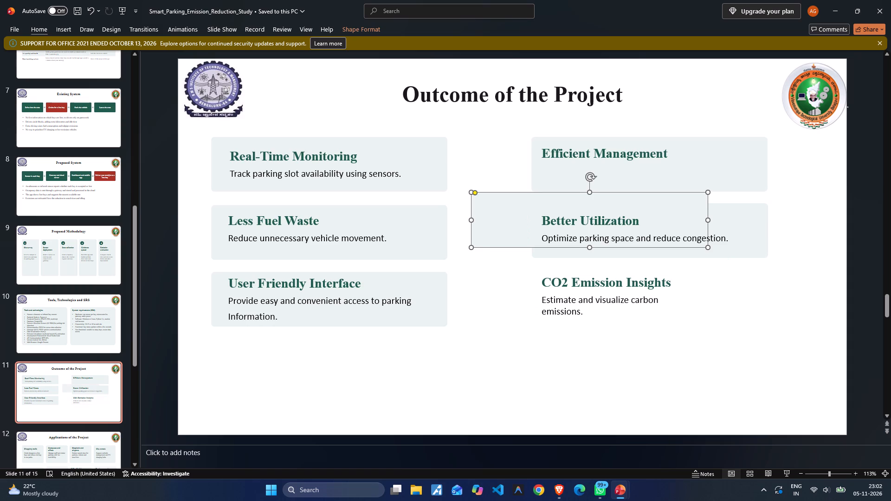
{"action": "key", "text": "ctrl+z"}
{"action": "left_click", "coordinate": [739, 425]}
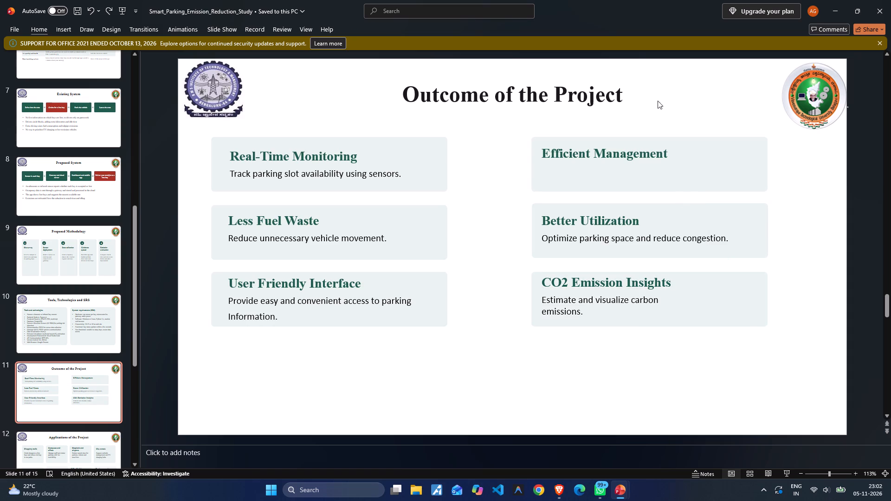
Insert the copied description "Manage vehicle records through backend and database integration." on a new line under the "Efficient Management" heading.
{"action": "left_click", "coordinate": [665, 153]}
{"action": "key", "text": "Return"}
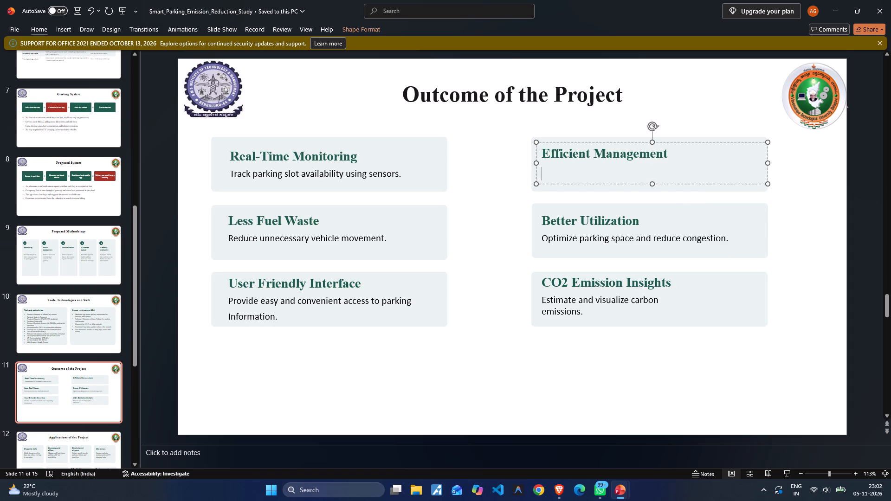
{"action": "key", "text": "ctrl+v"}
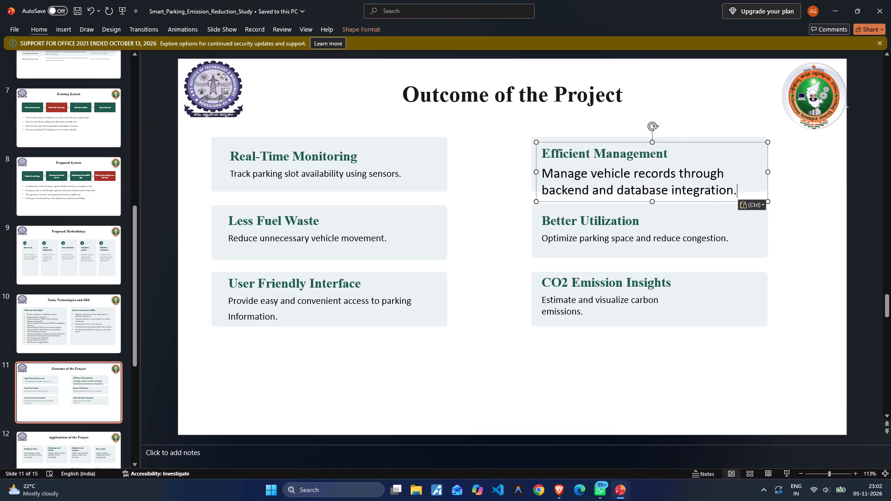
Set the font size of the "Efficient Management" description to 14, matching the other outcome cards.
{"action": "left_click_drag", "start_coordinate": [731, 192], "coordinate": [724, 190]}
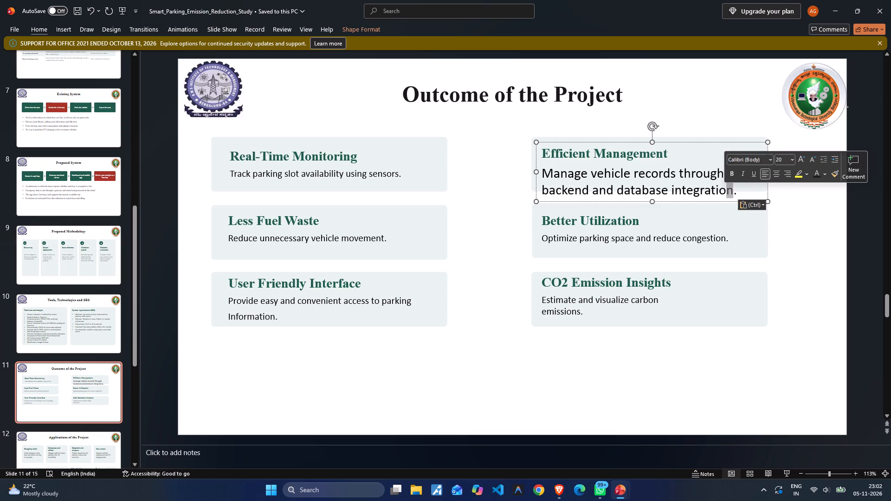
{"action": "left_click", "coordinate": [737, 192]}
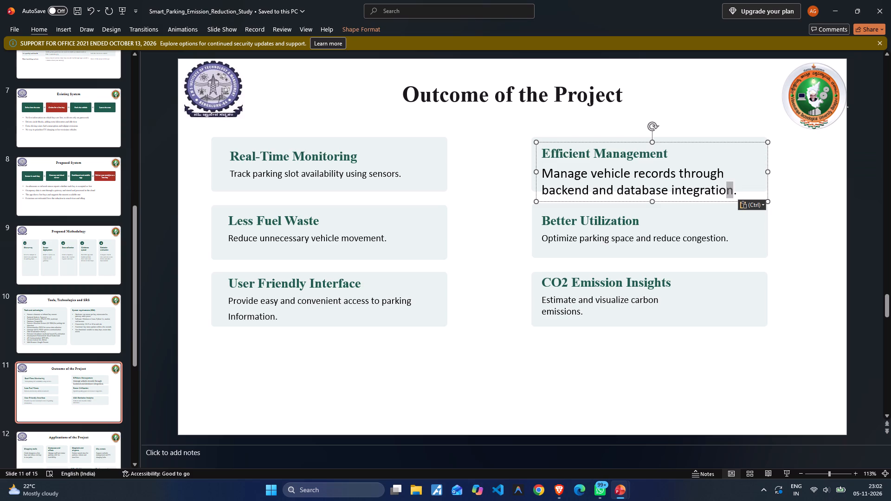
{"action": "left_click_drag", "start_coordinate": [736, 190], "coordinate": [545, 171]}
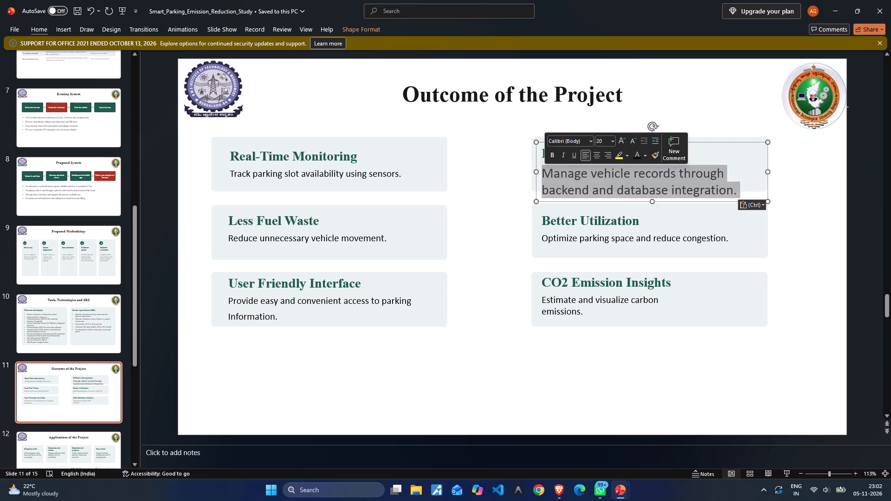
{"action": "left_click", "coordinate": [615, 141]}
{"action": "left_click", "coordinate": [605, 219]}
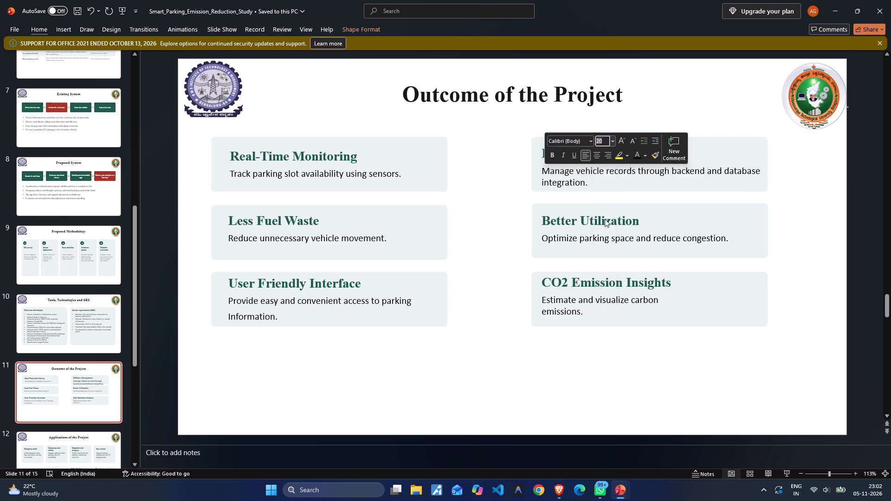
{"action": "left_click", "coordinate": [601, 339]}
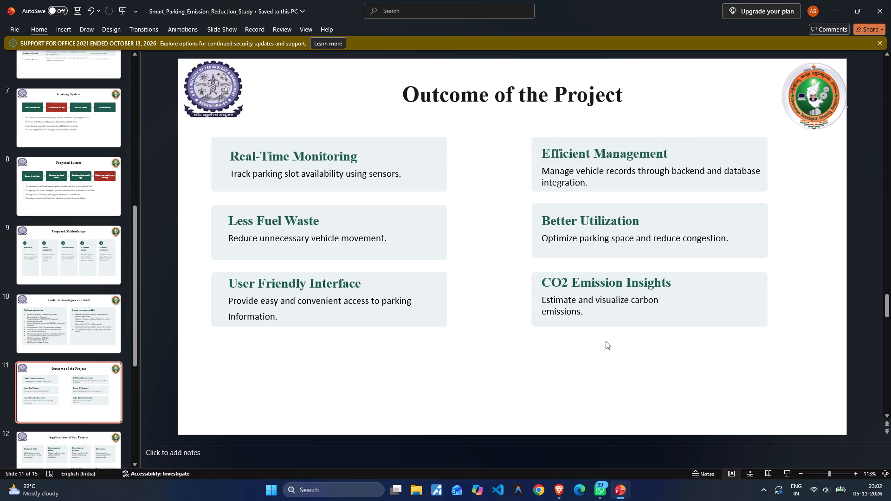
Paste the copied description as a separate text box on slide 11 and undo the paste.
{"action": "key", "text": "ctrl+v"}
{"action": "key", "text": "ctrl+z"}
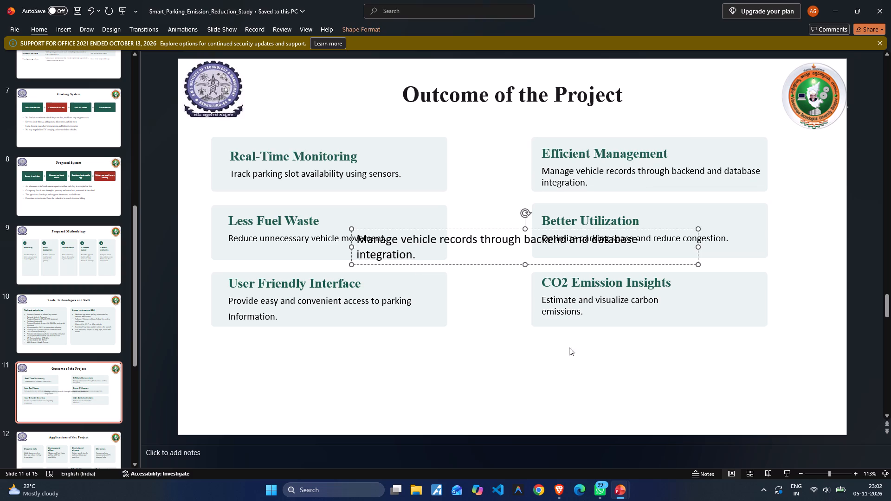
Save the presentation with the completed Outcome of the Project slide.
{"action": "double_click", "coordinate": [513, 360]}
{"action": "key", "text": "ctrl+s"}
{"action": "left_click", "coordinate": [513, 364], "text": "ctrl"}
{"action": "key", "text": "ctrl+s"}
{"action": "left_click_drag", "start_coordinate": [513, 364], "coordinate": [516, 371], "text": "ctrl"}
{"action": "key", "text": "ctrl+s"}
{"action": "key", "text": "ctrl+s"}
{"action": "key", "text": "ctrl+s"}
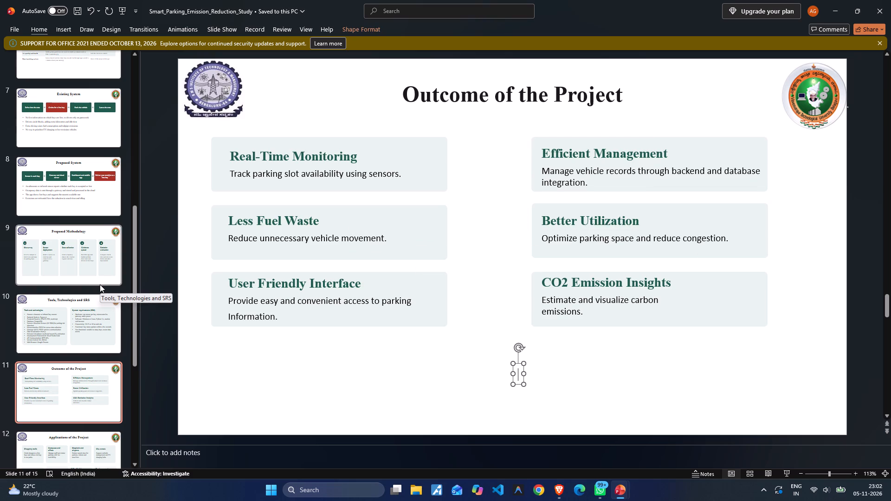
Review the slides from Existing System through Outcome of the Project, ending on the Proposed System slide.
{"action": "left_click", "coordinate": [90, 264]}
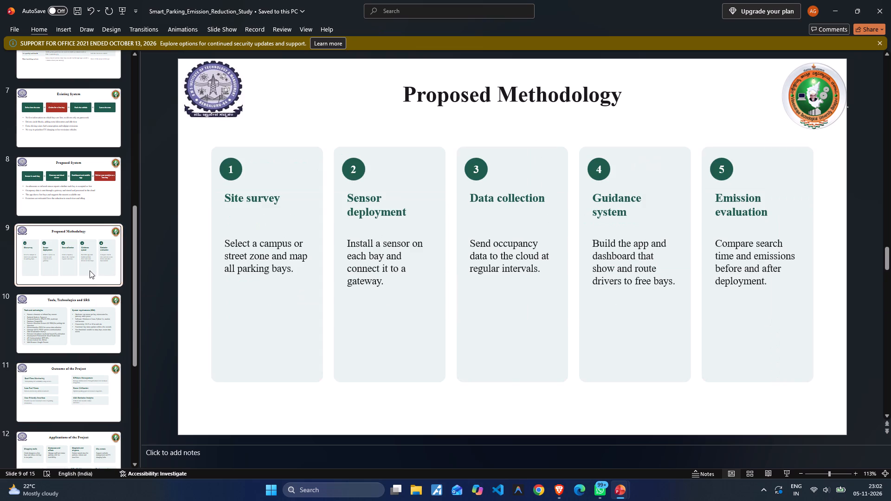
{"action": "left_click", "coordinate": [85, 321]}
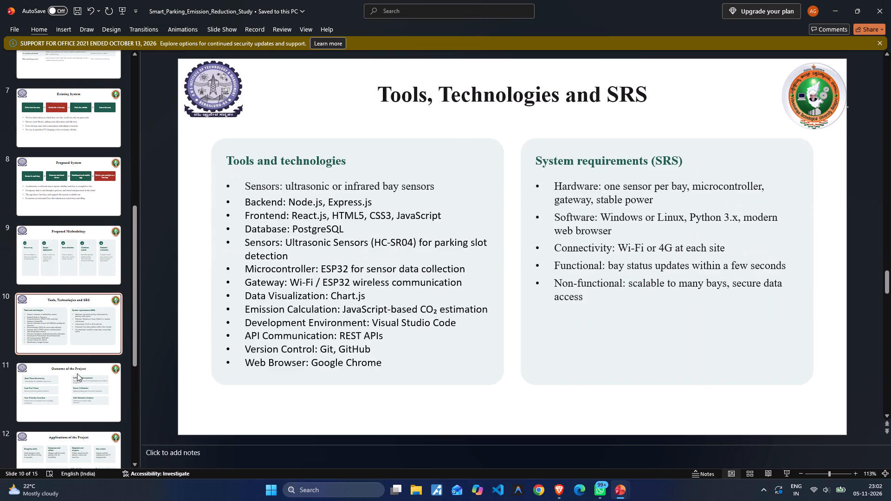
{"action": "left_click", "coordinate": [77, 373]}
{"action": "left_click", "coordinate": [69, 328]}
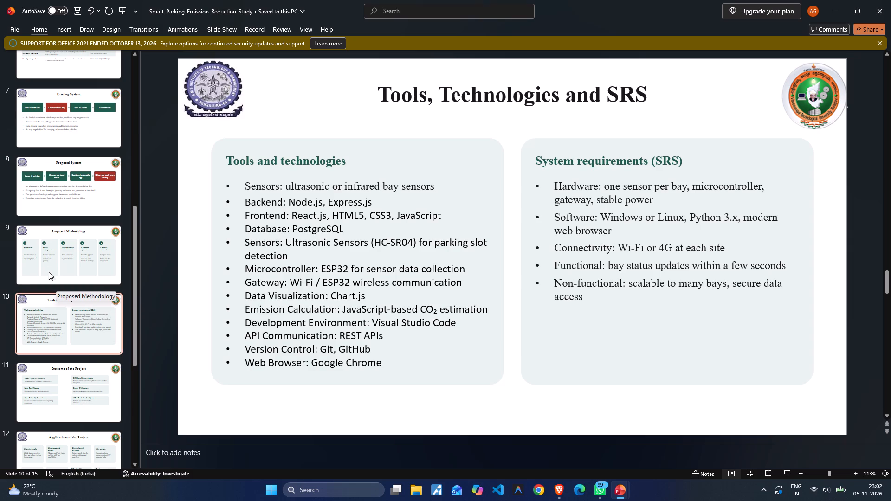
{"action": "scroll", "coordinate": [48, 268], "scroll_direction": "up", "scroll_amount": 1}
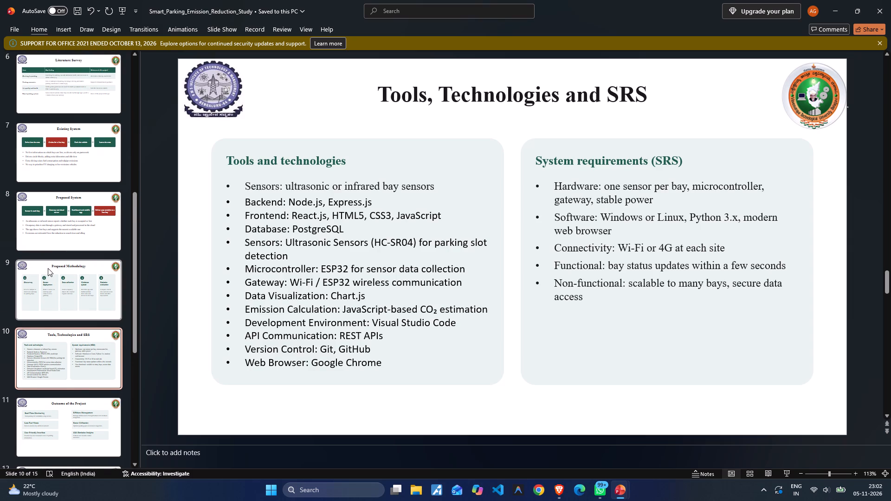
{"action": "left_click", "coordinate": [52, 273]}
{"action": "left_click", "coordinate": [65, 247]}
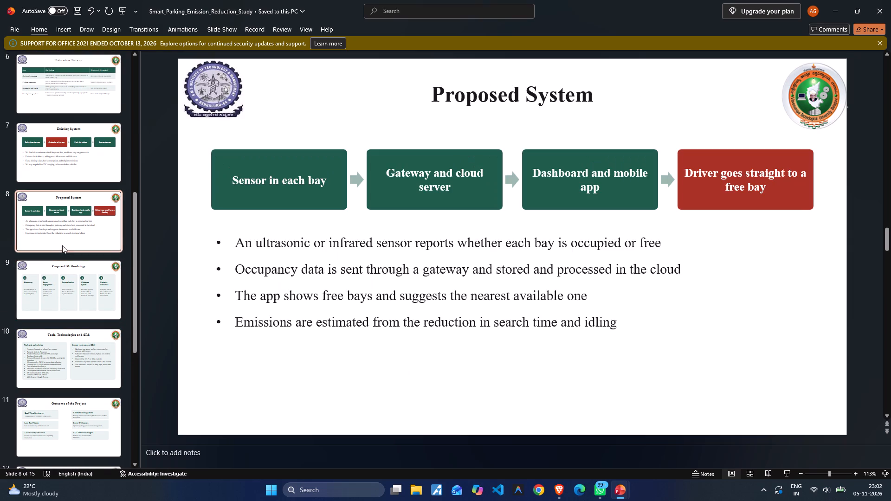
{"action": "left_click", "coordinate": [60, 149]}
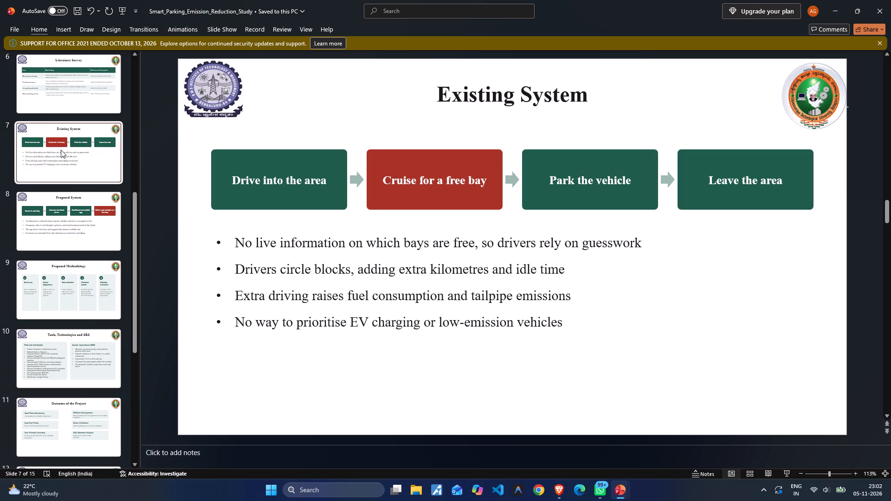
{"action": "left_click_drag", "start_coordinate": [77, 214], "coordinate": [80, 223]}
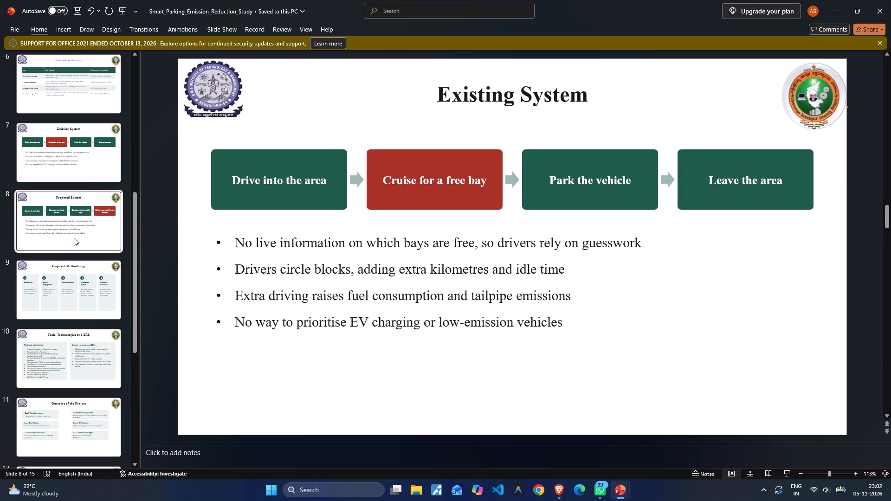
Save the presentation again.
{"action": "key", "text": "ctrl+s"}
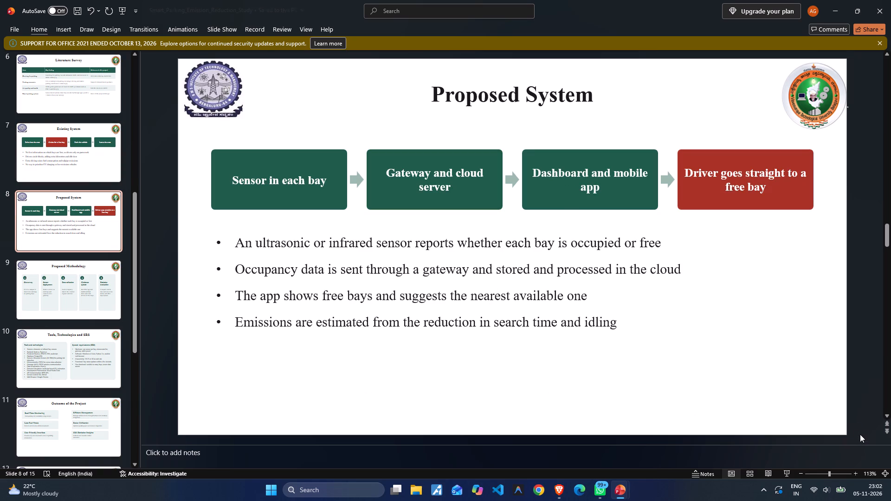
{"action": "key", "text": "ctrl+s"}
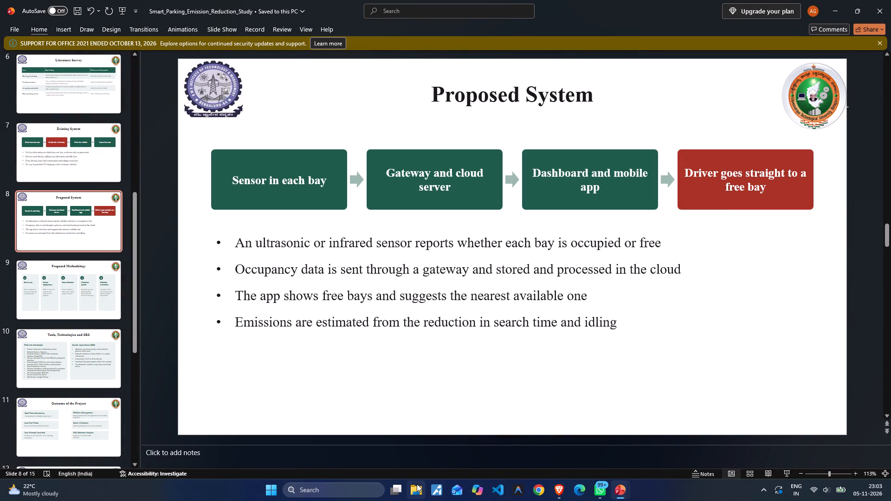
Switch to File Explorer and share the Smart_Parking_Emission_Reduction_Study presentation from the RMPR folder on New Volume (D:) through WhatsApp.
{"action": "left_click", "coordinate": [417, 484]}
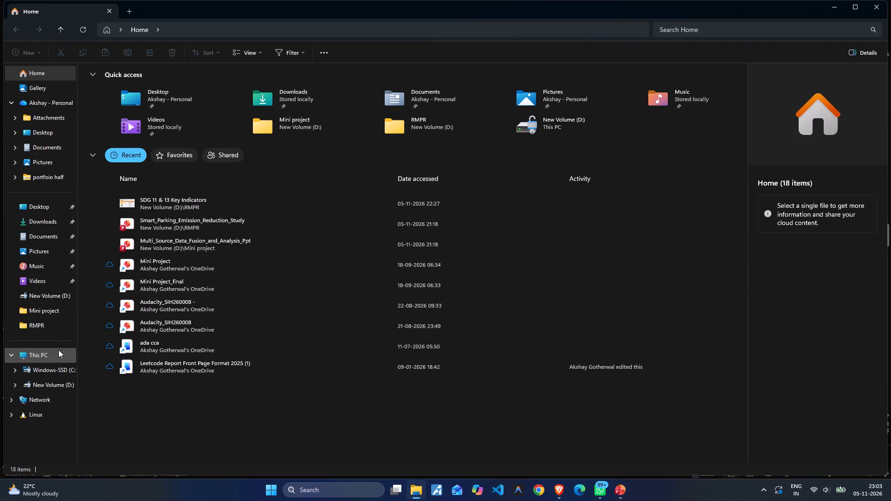
{"action": "double_click", "coordinate": [59, 381]}
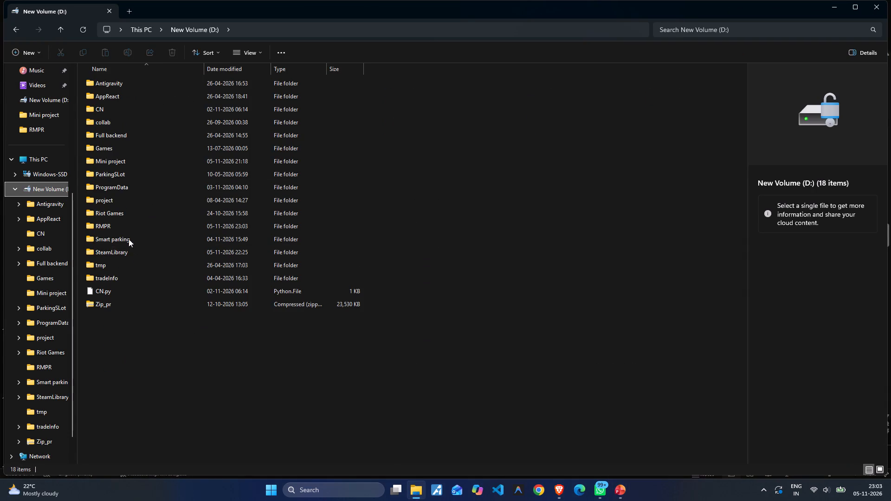
{"action": "double_click", "coordinate": [122, 224]}
{"action": "left_click", "coordinate": [148, 97]}
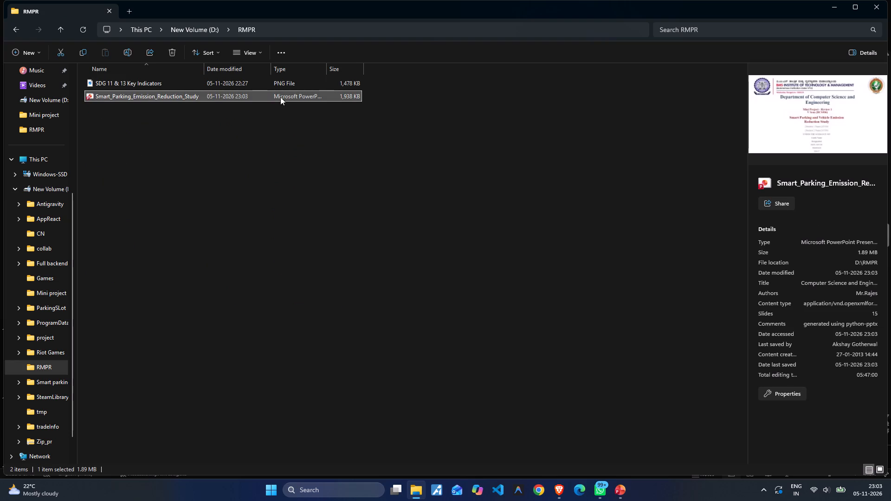
{"action": "left_click", "coordinate": [150, 51]}
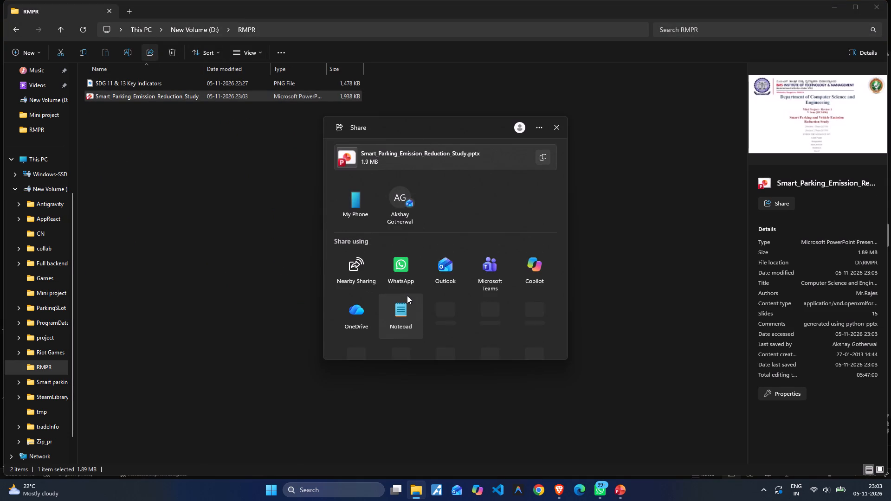
{"action": "left_click", "coordinate": [398, 263]}
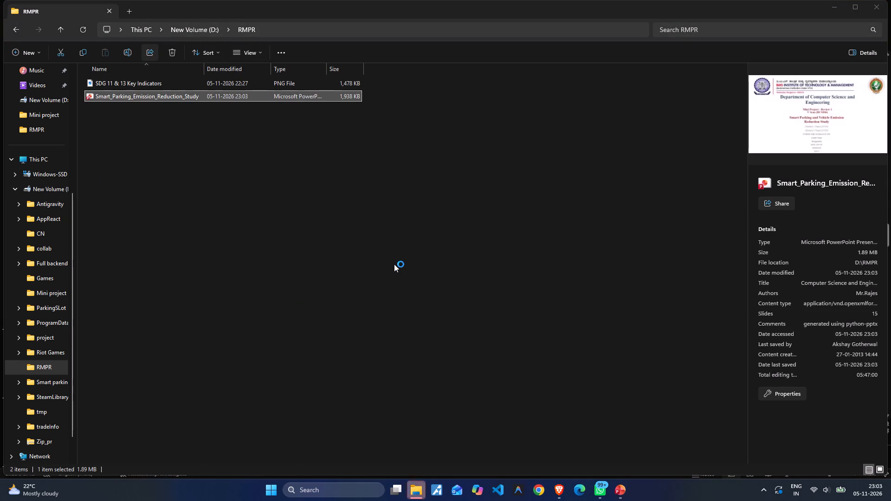
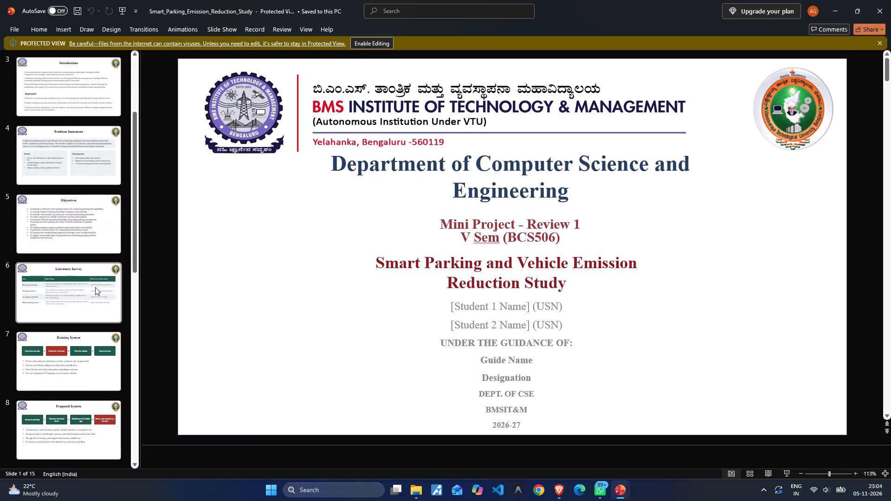
Review the Protected View copy's slides from Literature Survey through Proposed Methodology, ending back on the Literature Survey slide.
{"action": "left_click", "coordinate": [92, 298]}
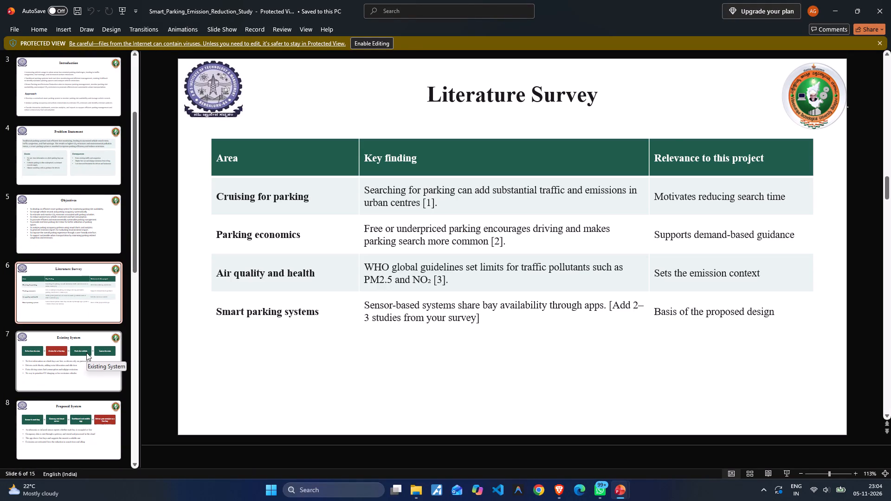
{"action": "left_click", "coordinate": [86, 353]}
{"action": "left_click", "coordinate": [77, 417]}
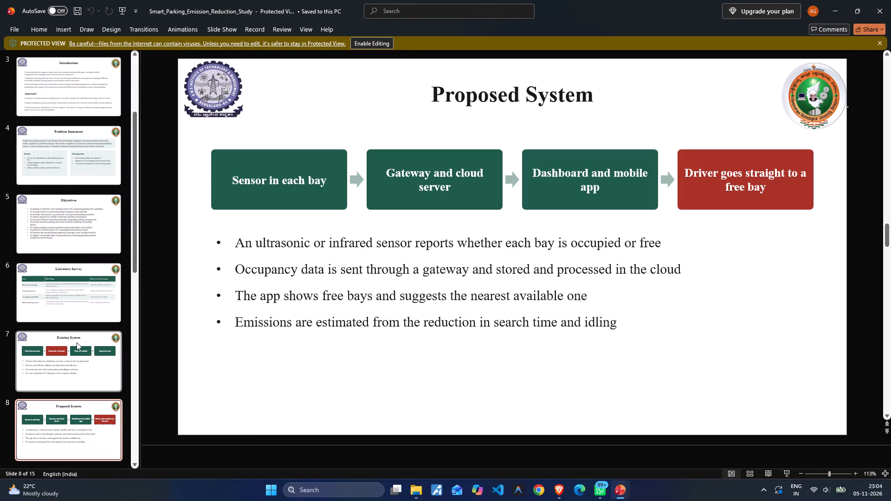
{"action": "scroll", "coordinate": [77, 342], "scroll_direction": "down", "scroll_amount": 1}
{"action": "left_click", "coordinate": [76, 436]}
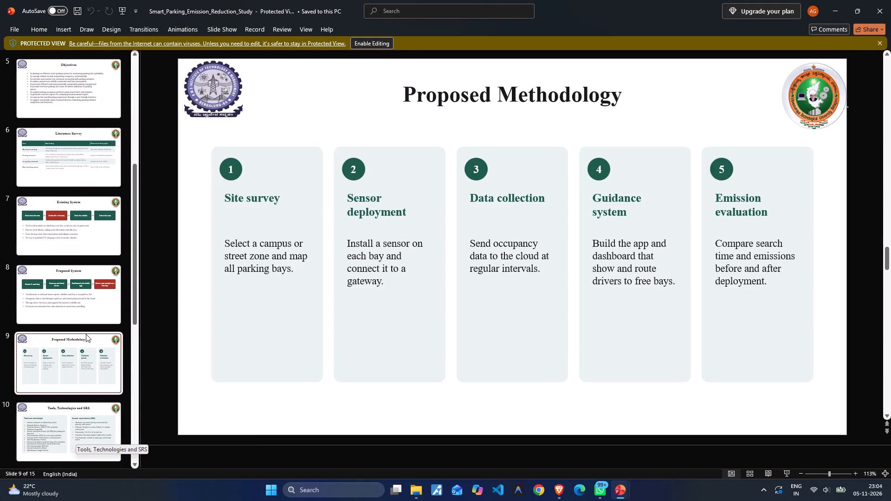
{"action": "scroll", "coordinate": [86, 334], "scroll_direction": "down", "scroll_amount": 15}
{"action": "scroll", "coordinate": [82, 337], "scroll_direction": "up", "scroll_amount": 7}
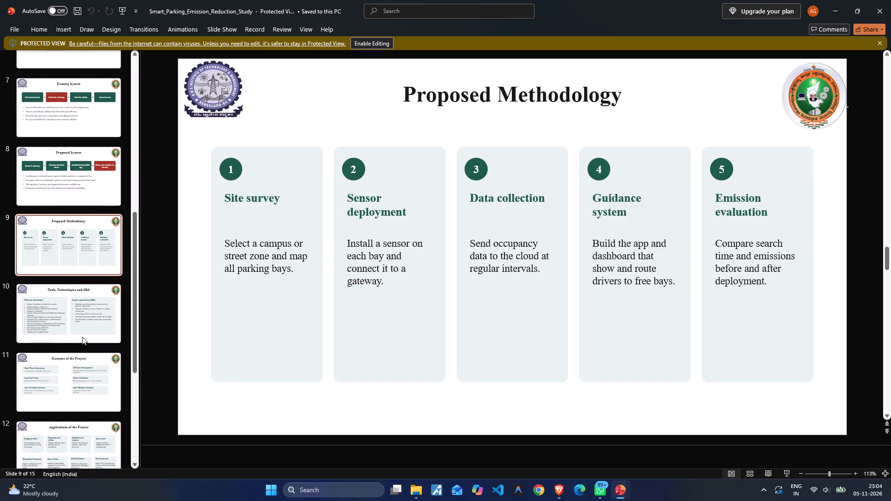
{"action": "scroll", "coordinate": [82, 337], "scroll_direction": "up", "scroll_amount": 6}
{"action": "left_click", "coordinate": [81, 275]}
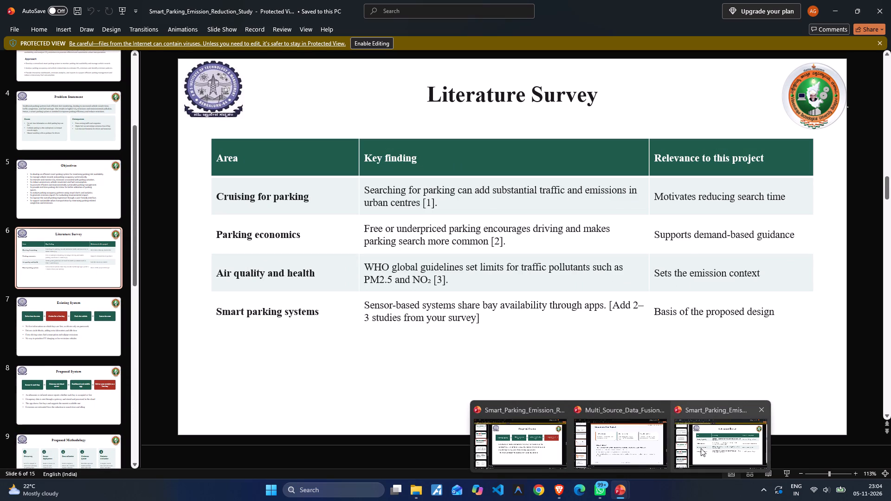
{"action": "left_click", "coordinate": [709, 444]}
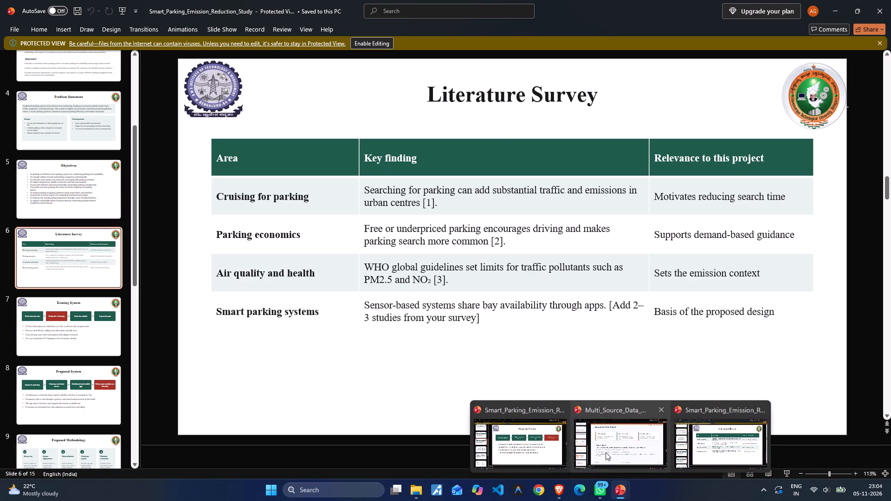
Switch to the Multi_Source_Data_Fusion_and_Analysis_Ppt presentation and view its Literature Survey slide as a reference for the Smart Parking slides.
{"action": "left_click", "coordinate": [537, 440]}
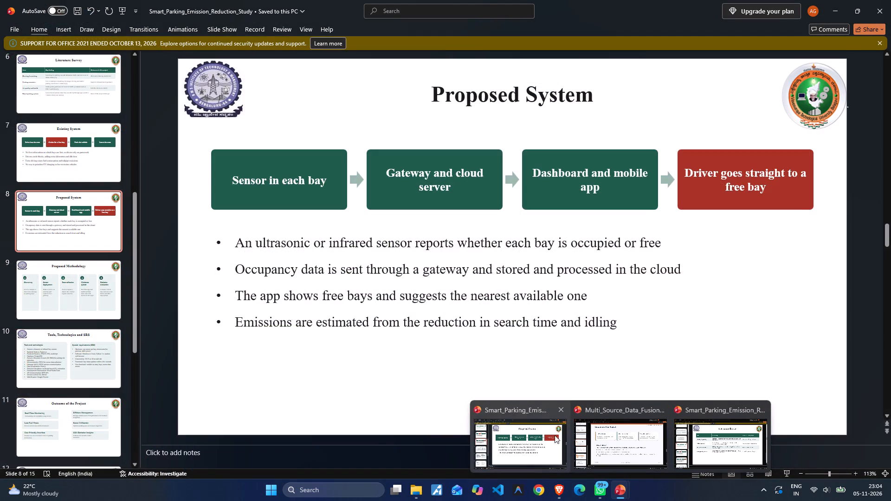
{"action": "left_click", "coordinate": [606, 437]}
{"action": "scroll", "coordinate": [6, 243], "scroll_direction": "up", "scroll_amount": 5}
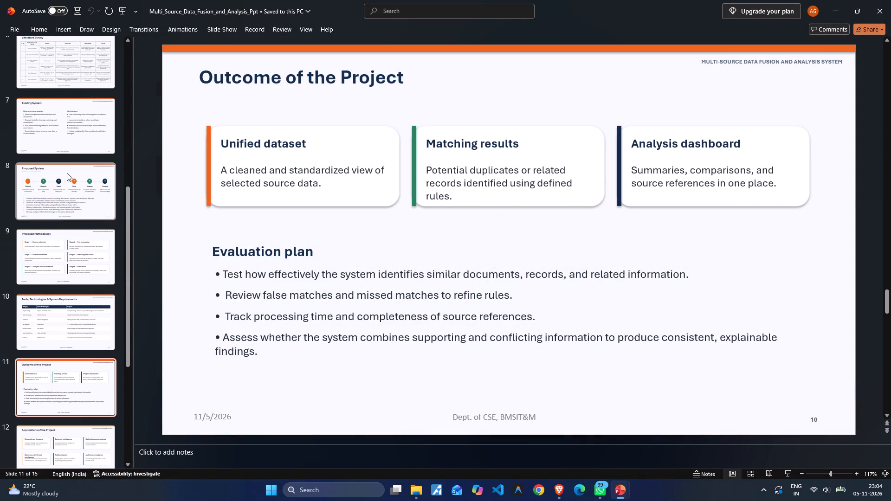
{"action": "left_click", "coordinate": [63, 95]}
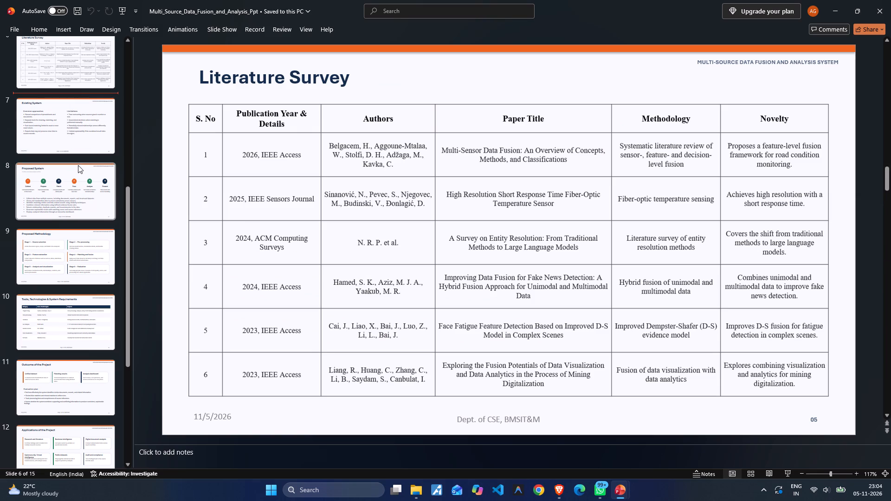
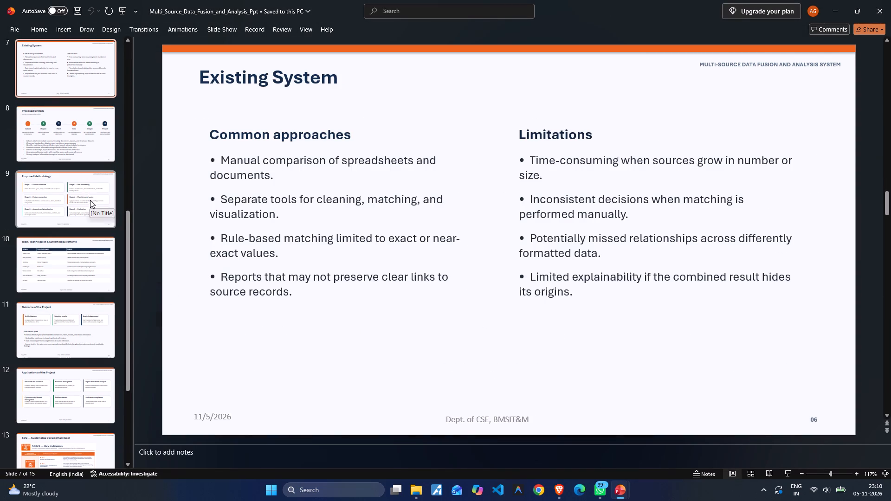
{"action": "left_click_drag", "start_coordinate": [214, 157], "coordinate": [207, 160]}
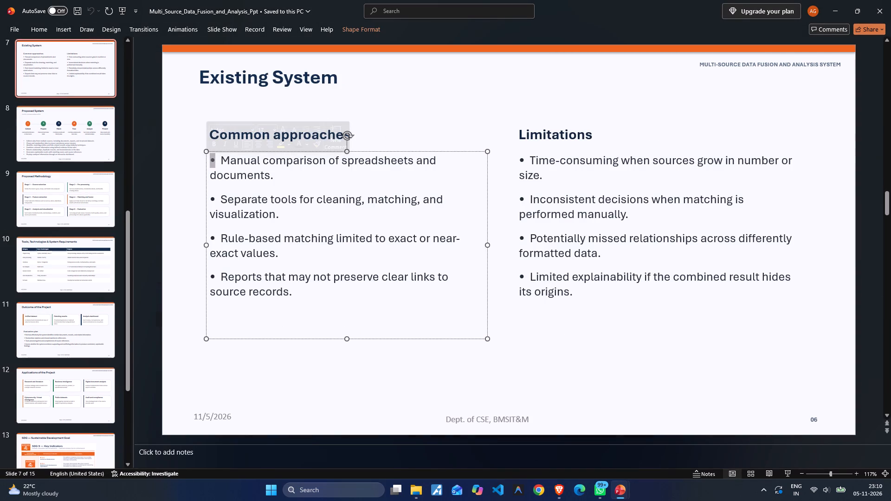
{"action": "key", "text": "ctrl+c"}
{"action": "scroll", "coordinate": [108, 308], "scroll_direction": "down", "scroll_amount": 11}
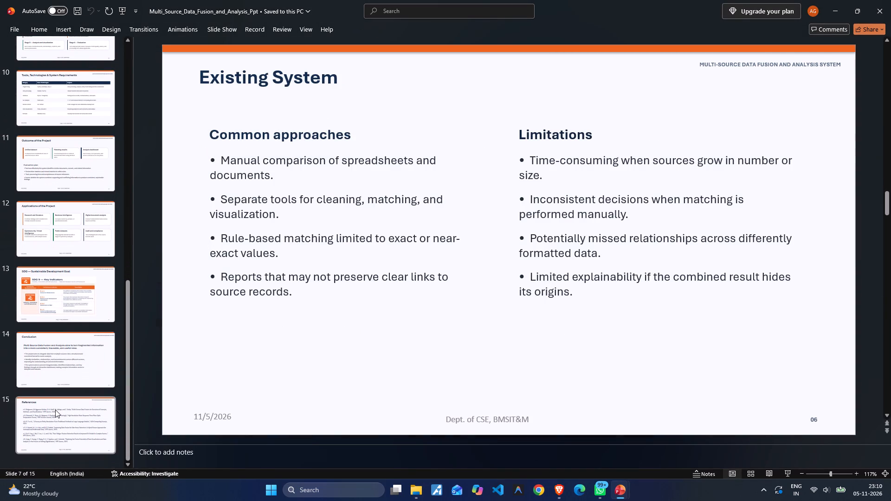
{"action": "left_click", "coordinate": [55, 410]}
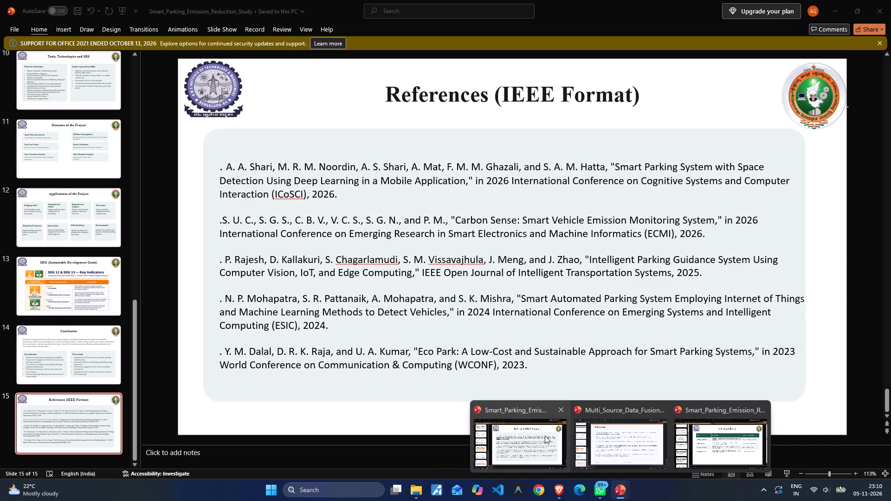
On the Smart Parking References slide, replace the first reference's leading dot with the copied bullet and set it to size 12.
{"action": "left_click", "coordinate": [531, 450]}
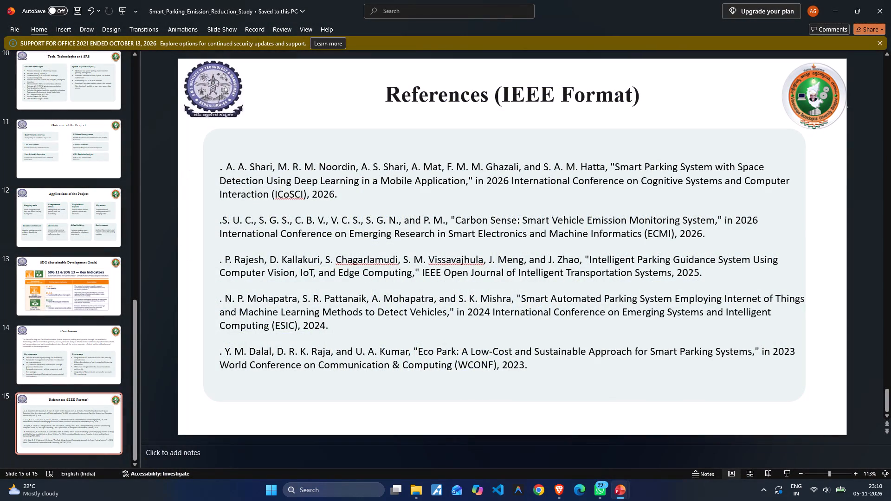
{"action": "left_click", "coordinate": [222, 168]}
{"action": "key", "text": "BackSpace"}
{"action": "key", "text": "ctrl+v"}
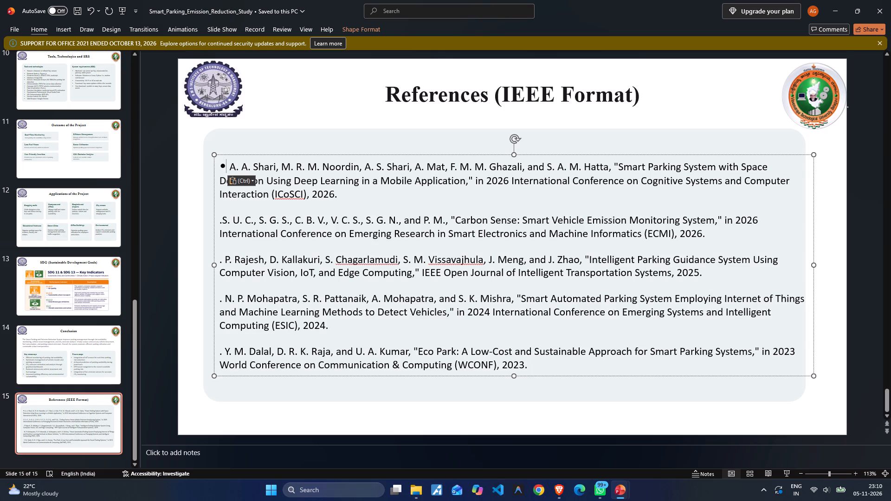
{"action": "key", "text": "BackSpace"}
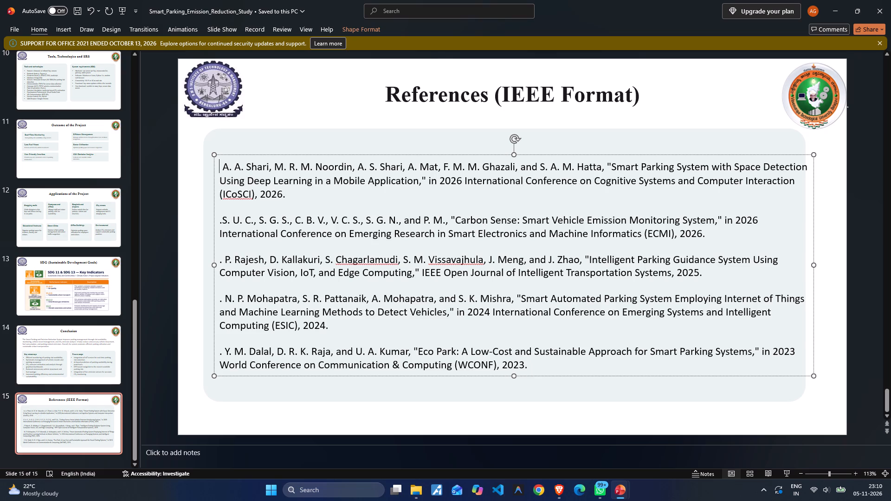
{"action": "key", "text": "ctrl+c"}
{"action": "key", "text": "ctrl+v"}
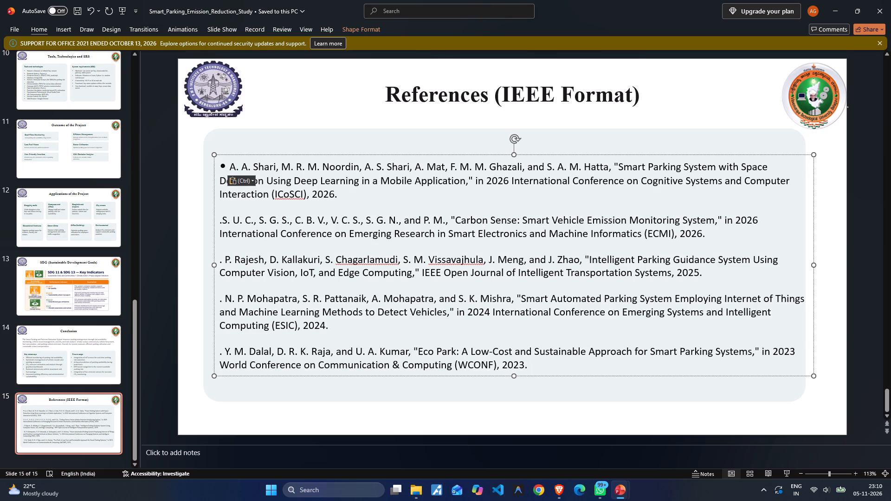
{"action": "left_click_drag", "start_coordinate": [225, 167], "coordinate": [220, 166]}
{"action": "left_click", "coordinate": [288, 137]}
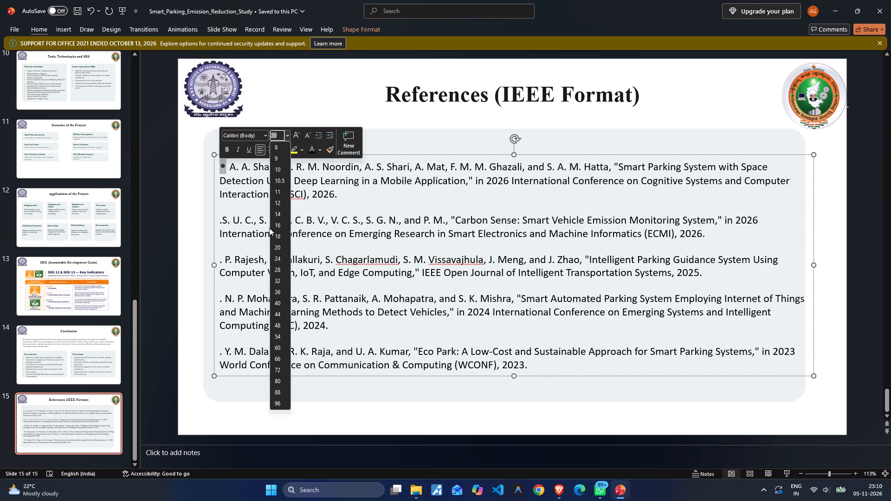
{"action": "left_click", "coordinate": [281, 204]}
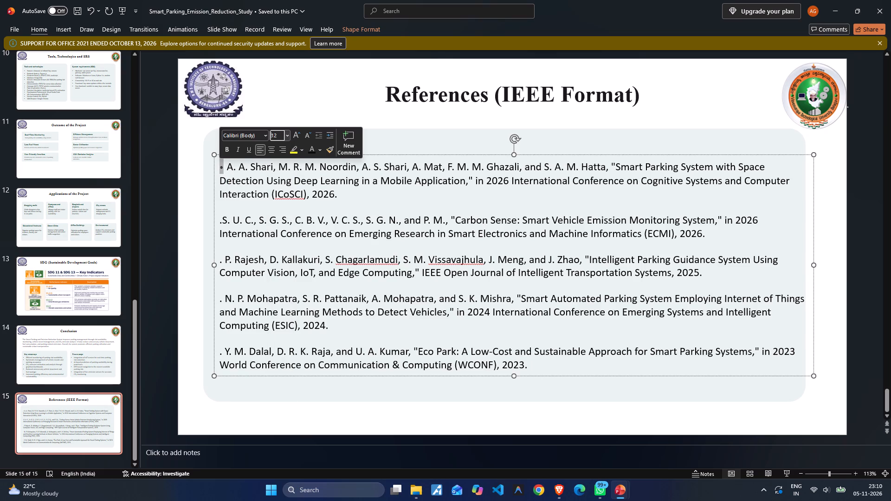
Copy the resized bullet over the dot before the "Carbon Sense" reference and set its font size to 12.
{"action": "key", "text": "ctrl+c"}
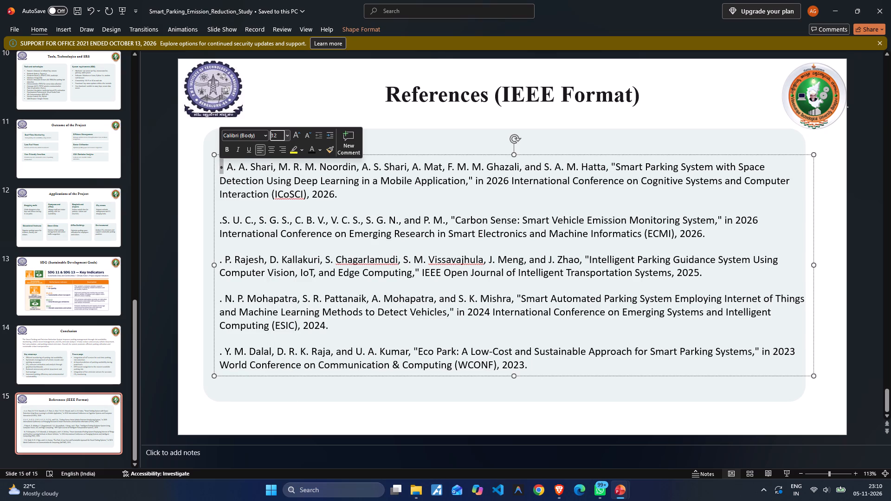
{"action": "left_click", "coordinate": [221, 220]}
{"action": "key", "text": "BackSpace"}
{"action": "key", "text": "ctrl+v"}
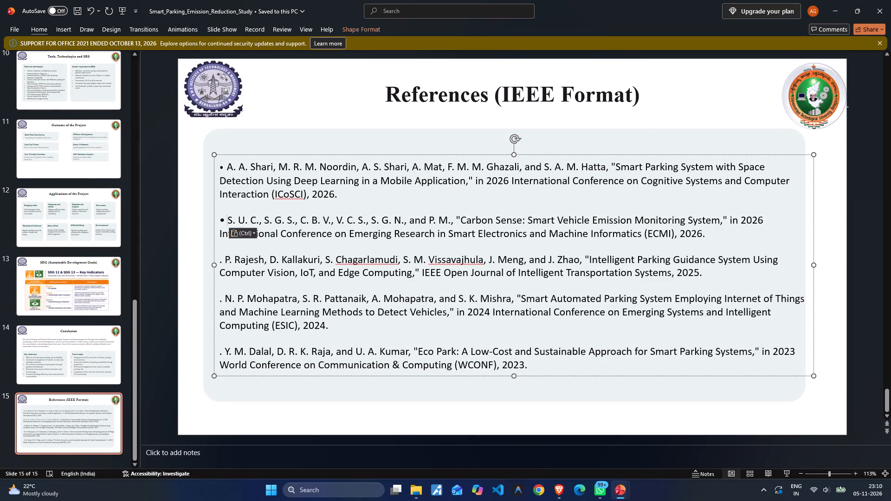
{"action": "left_click_drag", "start_coordinate": [226, 218], "coordinate": [220, 218]}
{"action": "left_click", "coordinate": [289, 190]}
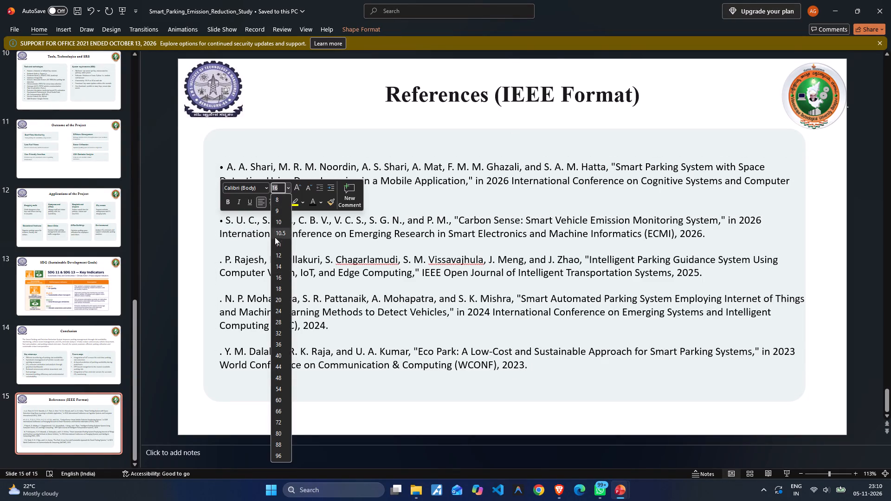
{"action": "left_click", "coordinate": [277, 252]}
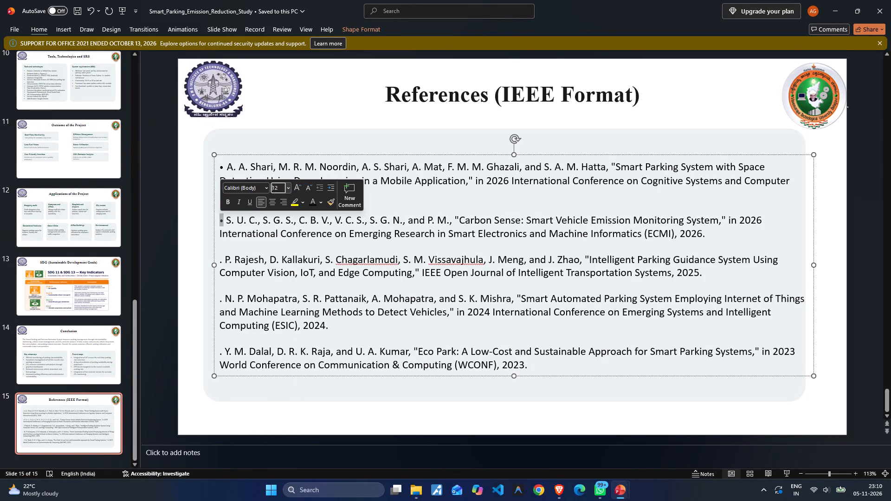
Copy the bullet over the dot before the "Intelligent Parking Guidance System" reference and set its font size to 12.
{"action": "key", "text": "ctrl+c"}
{"action": "key", "text": "ctrl+c"}
{"action": "key", "text": "ctrl+c"}
{"action": "left_click", "coordinate": [279, 243], "text": "ctrl"}
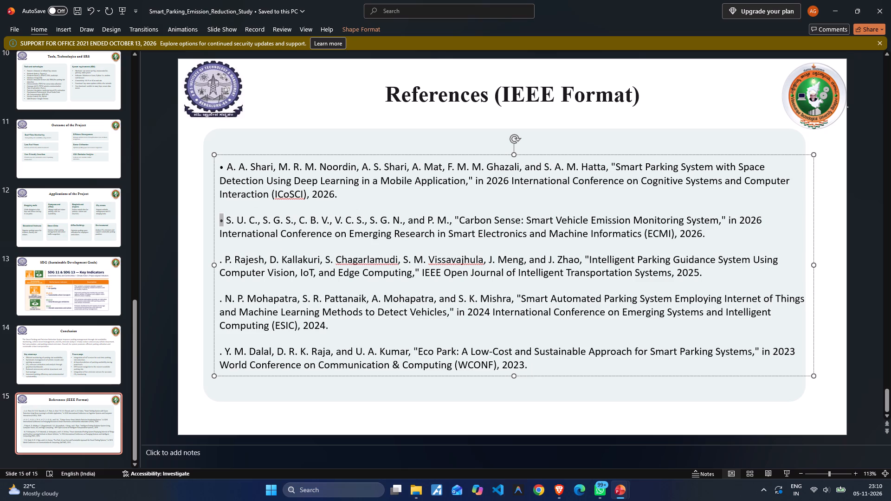
{"action": "left_click", "coordinate": [221, 261]}
{"action": "key", "text": "BackSpace"}
{"action": "key", "text": "ctrl+v"}
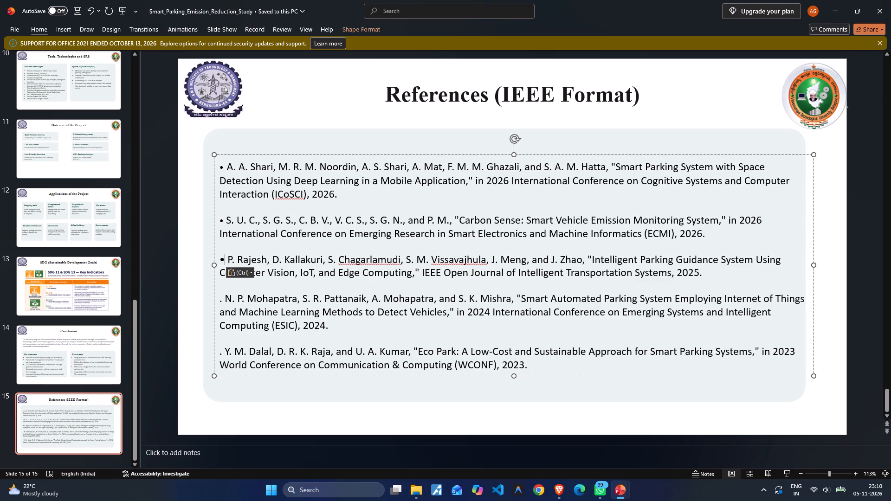
{"action": "left_click_drag", "start_coordinate": [225, 258], "coordinate": [217, 260]}
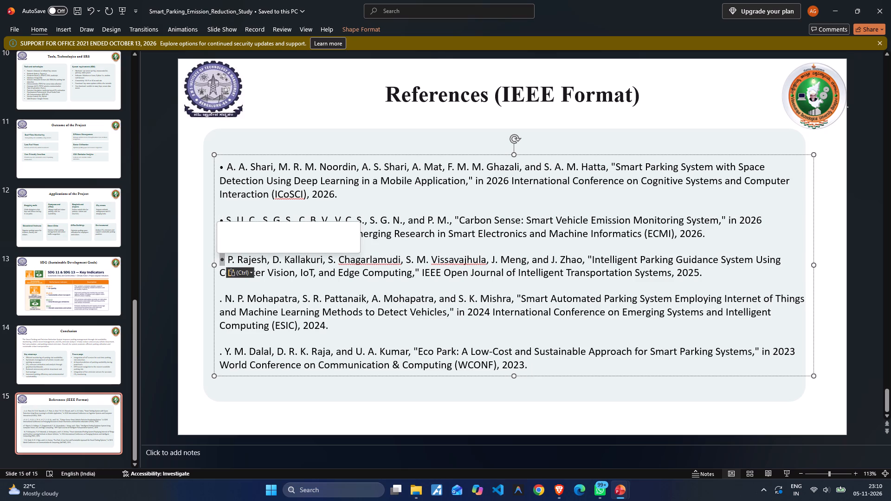
{"action": "left_click", "coordinate": [284, 231]}
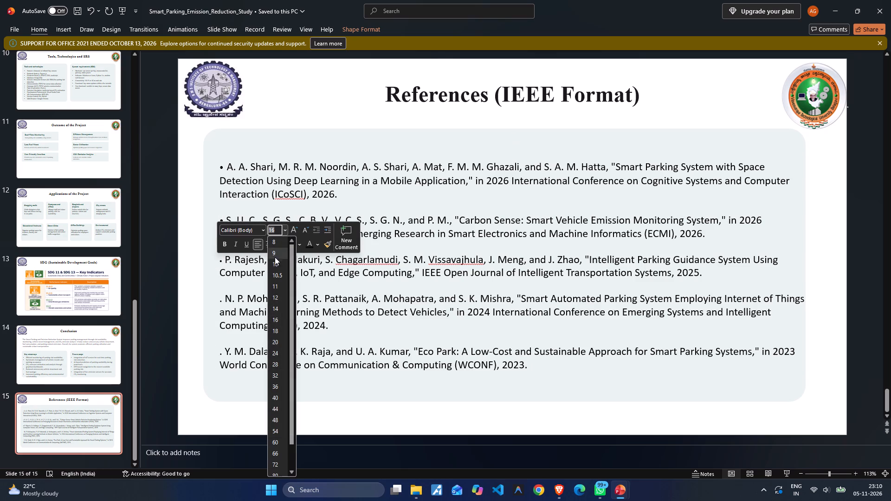
{"action": "left_click", "coordinate": [278, 293]}
{"action": "left_click", "coordinate": [377, 250]}
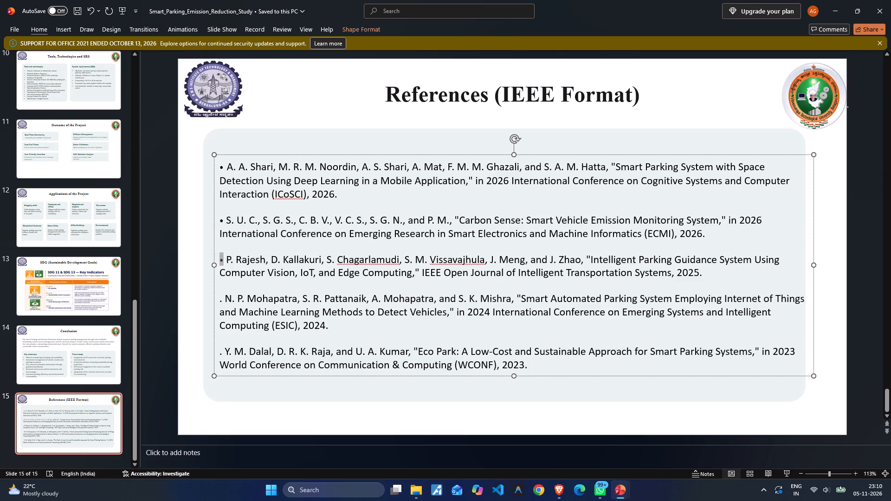
Copy the bullet over the dot before the "Smart Automated Parking System" reference and set its font size to 12.
{"action": "left_click_drag", "start_coordinate": [224, 260], "coordinate": [215, 260]}
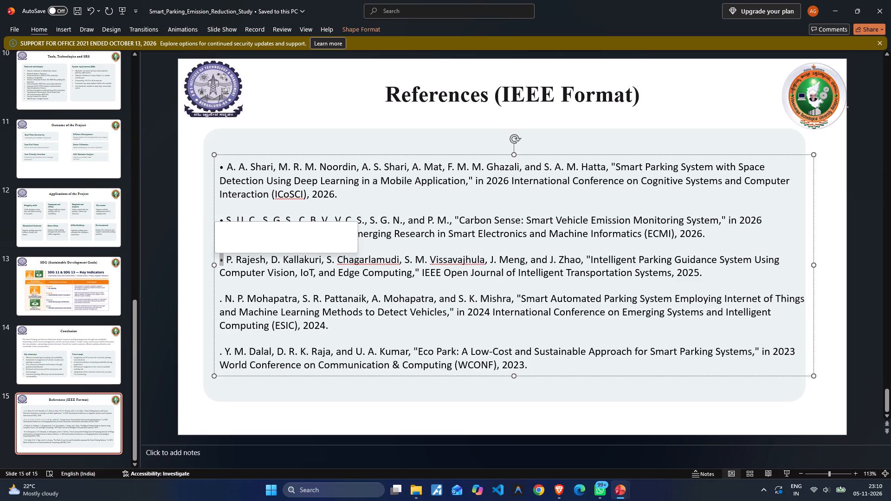
{"action": "key", "text": "ctrl+c"}
{"action": "left_click", "coordinate": [220, 301]}
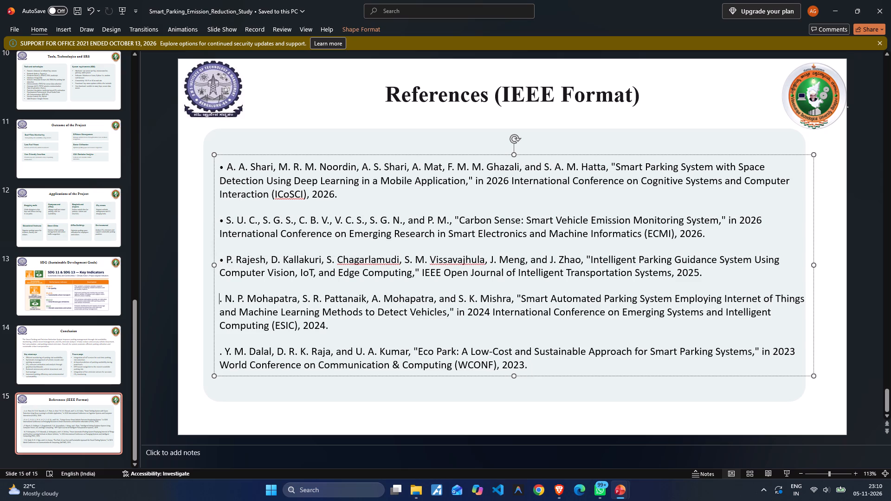
{"action": "key", "text": "Right"}
{"action": "key", "text": "BackSpace"}
{"action": "key", "text": "ctrl+v"}
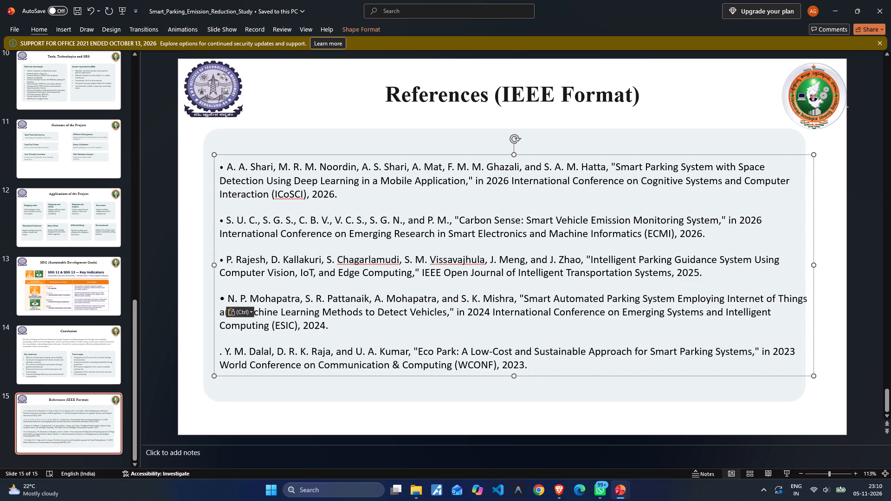
{"action": "left_click_drag", "start_coordinate": [226, 301], "coordinate": [219, 302]}
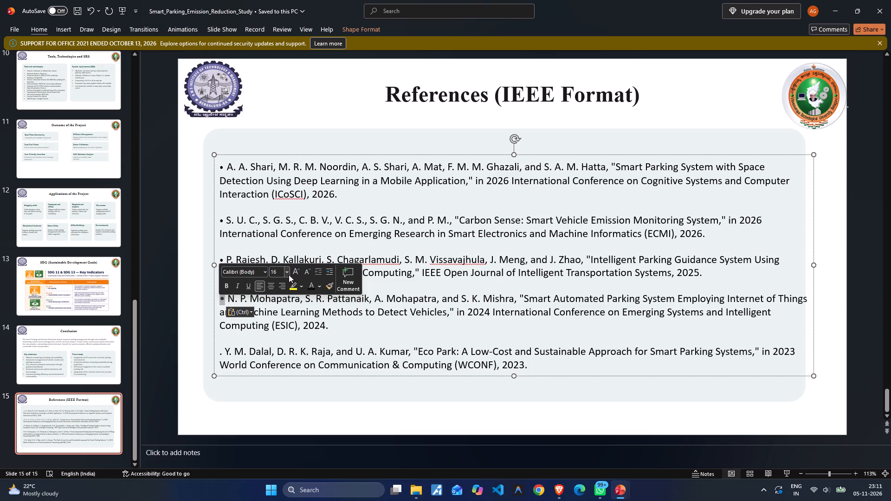
{"action": "left_click", "coordinate": [287, 274]}
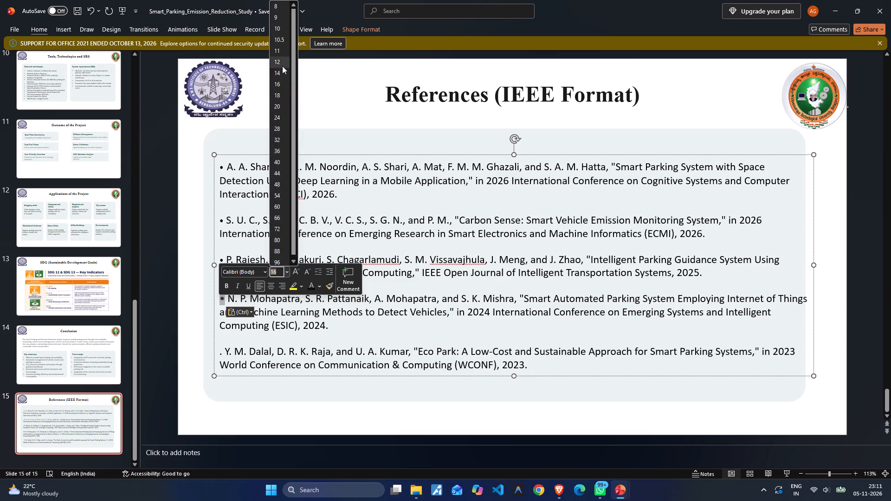
{"action": "left_click", "coordinate": [282, 66]}
Replace the dot before the "Eco Park" reference with the copied bullet and set its font size to 12.
{"action": "double_click", "coordinate": [223, 354]}
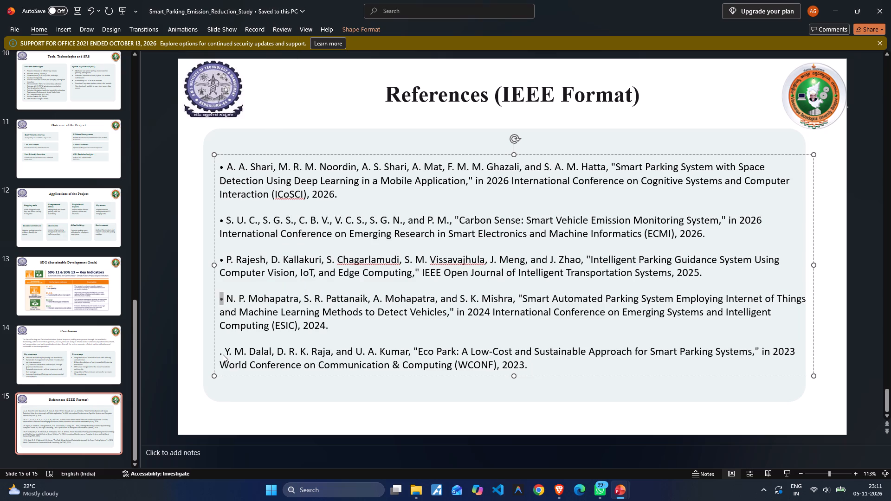
{"action": "key", "text": "BackSpace"}
{"action": "key", "text": "ctrl+v"}
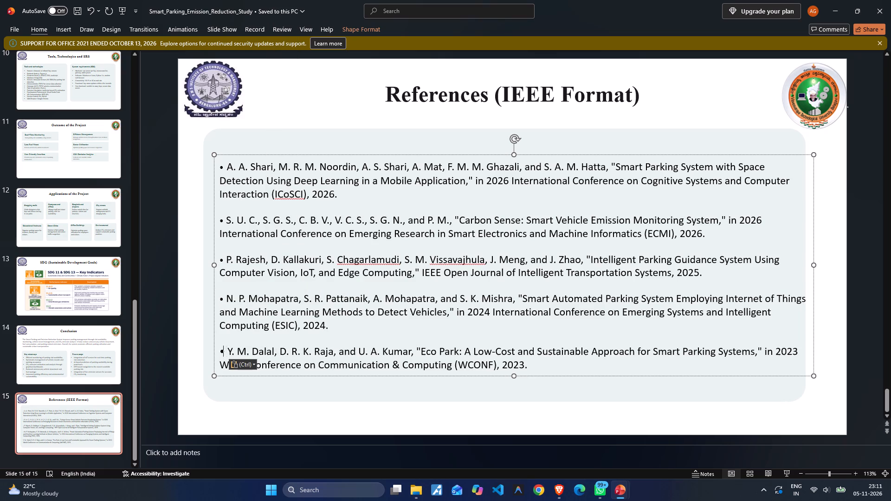
{"action": "left_click", "coordinate": [223, 351]}
{"action": "left_click", "coordinate": [286, 324]}
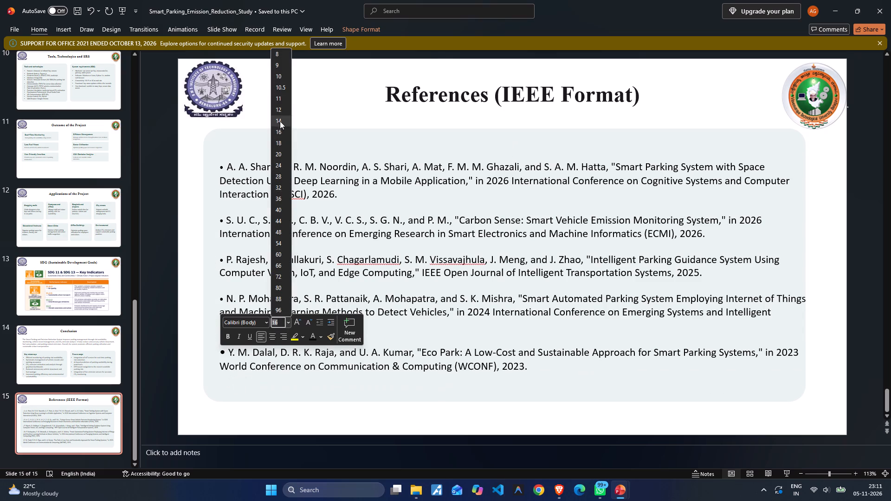
{"action": "left_click", "coordinate": [278, 107]}
{"action": "left_click", "coordinate": [297, 105]}
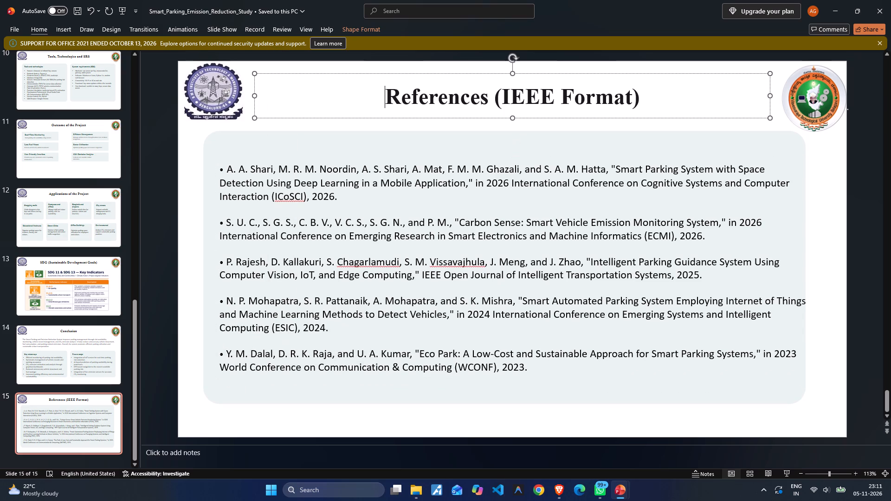
{"action": "left_click", "coordinate": [620, 391]}
{"action": "left_click", "coordinate": [626, 414]}
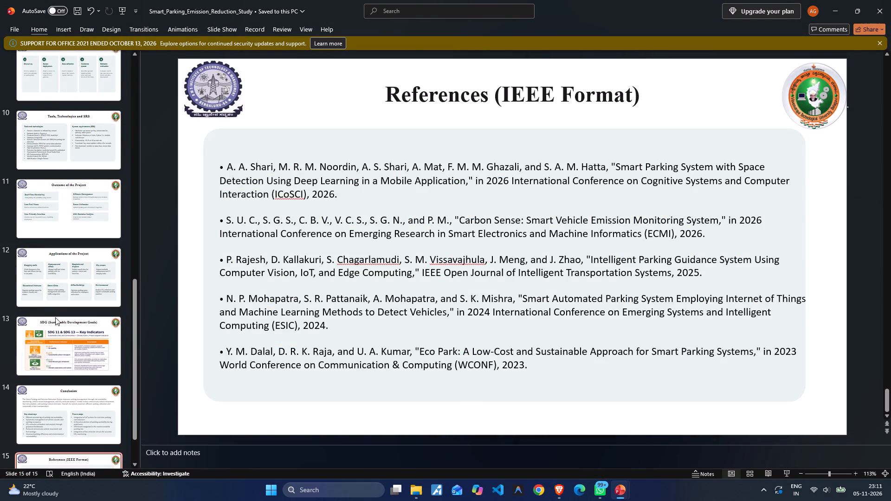
{"action": "scroll", "coordinate": [46, 280], "scroll_direction": "down", "scroll_amount": 5}
{"action": "scroll", "coordinate": [46, 280], "scroll_direction": "up", "scroll_amount": 8}
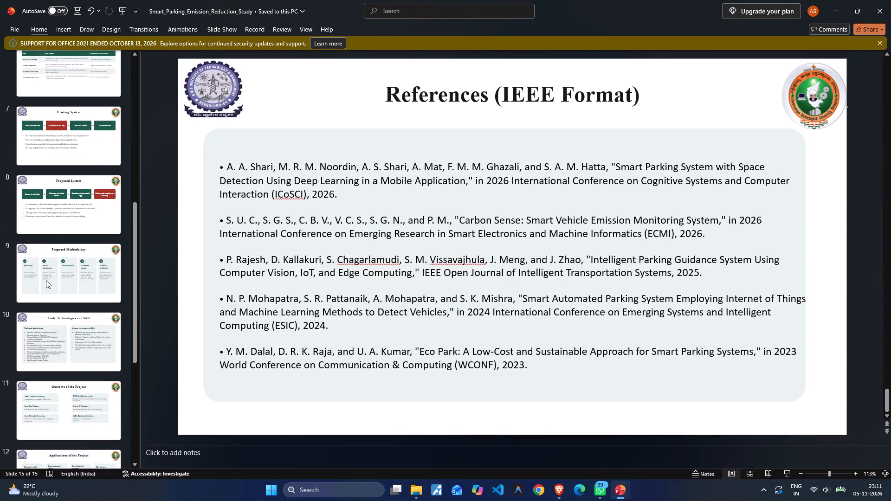
{"action": "scroll", "coordinate": [46, 280], "scroll_direction": "up", "scroll_amount": 7}
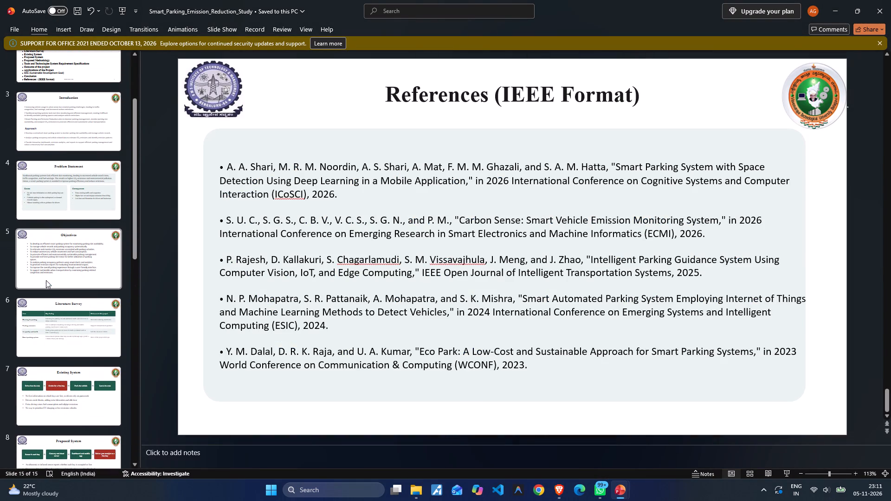
{"action": "scroll", "coordinate": [49, 224], "scroll_direction": "down", "scroll_amount": 1}
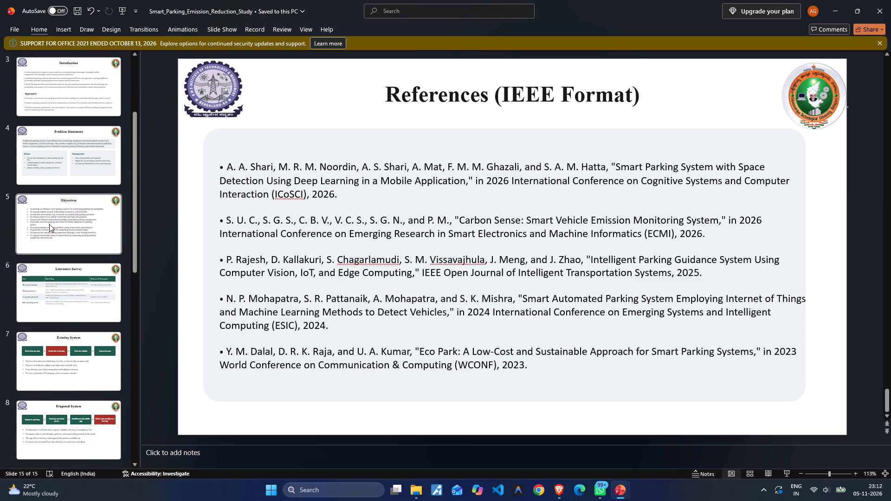
{"action": "scroll", "coordinate": [49, 224], "scroll_direction": "down", "scroll_amount": 3}
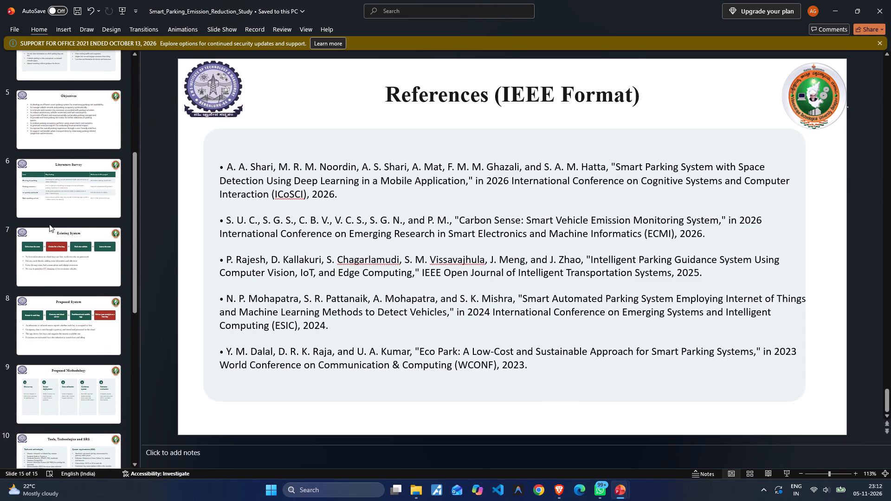
{"action": "scroll", "coordinate": [49, 224], "scroll_direction": "up", "scroll_amount": 3}
{"action": "left_click", "coordinate": [45, 153]}
{"action": "scroll", "coordinate": [52, 179], "scroll_direction": "up", "scroll_amount": 2}
{"action": "left_click", "coordinate": [66, 257]}
{"action": "left_click", "coordinate": [81, 292]}
{"action": "left_click", "coordinate": [68, 380]}
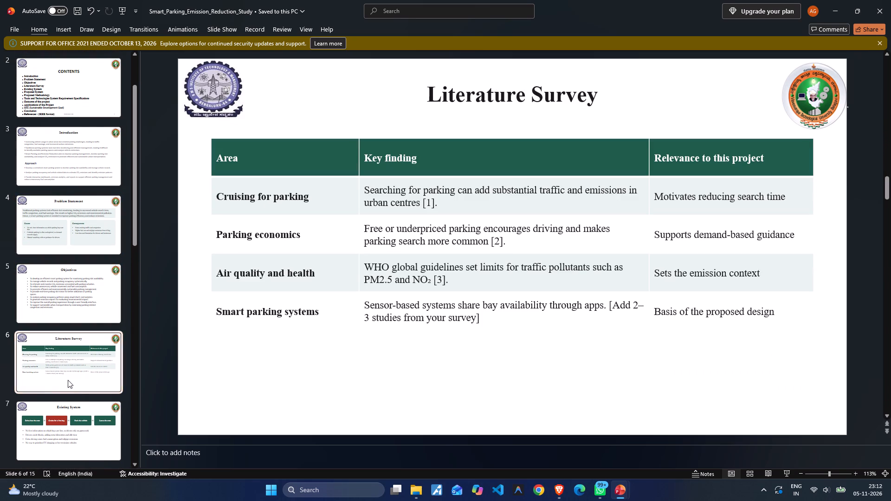
{"action": "left_click", "coordinate": [339, 335]}
{"action": "left_click", "coordinate": [448, 356]}
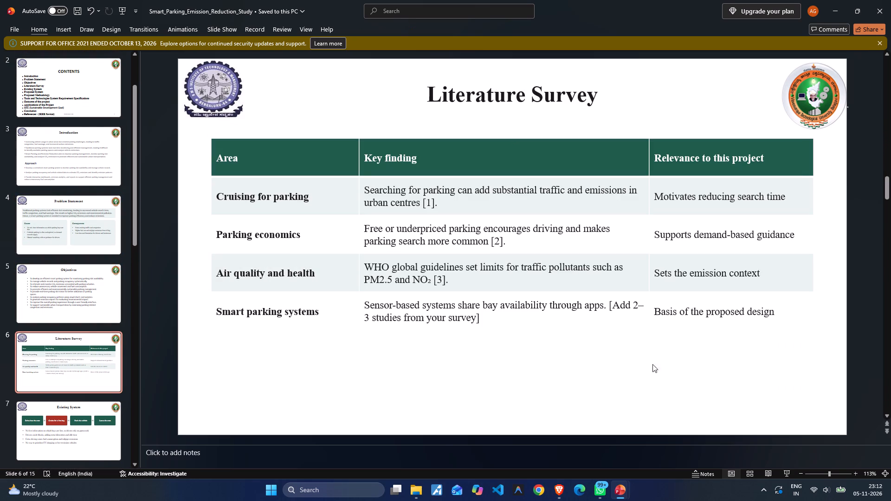
{"action": "left_click_drag", "start_coordinate": [838, 350], "coordinate": [187, 130]}
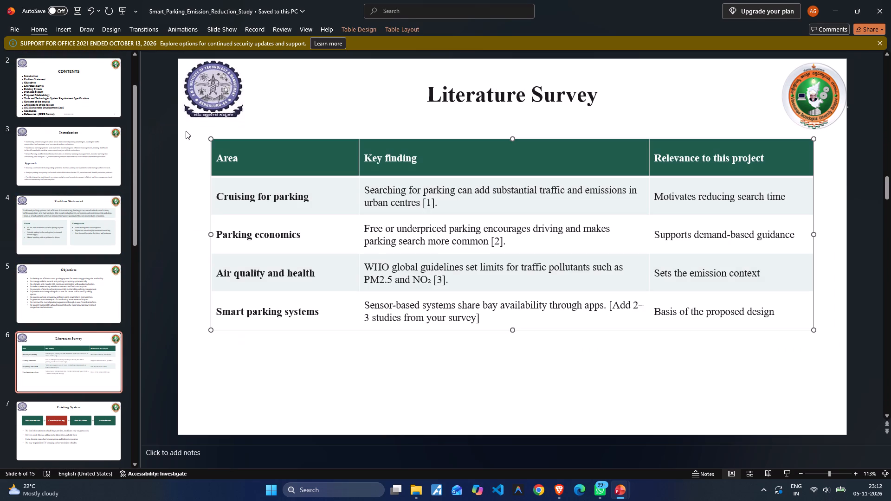
{"action": "key", "text": "Delete"}
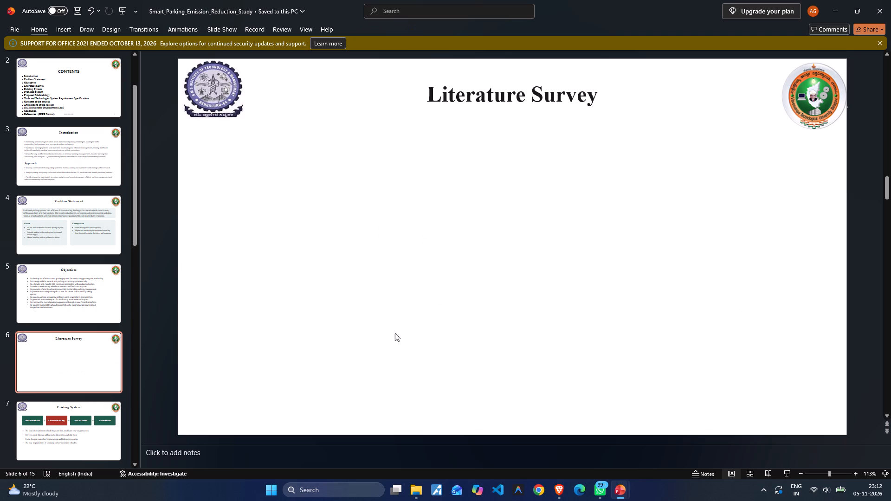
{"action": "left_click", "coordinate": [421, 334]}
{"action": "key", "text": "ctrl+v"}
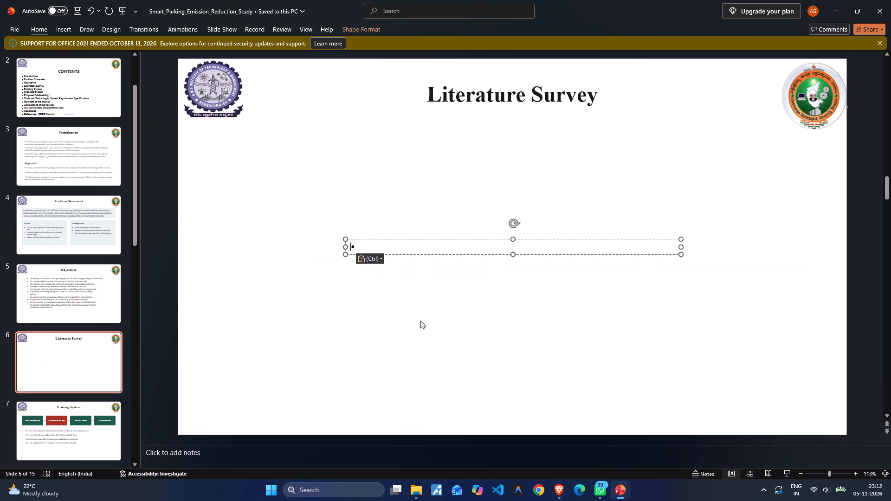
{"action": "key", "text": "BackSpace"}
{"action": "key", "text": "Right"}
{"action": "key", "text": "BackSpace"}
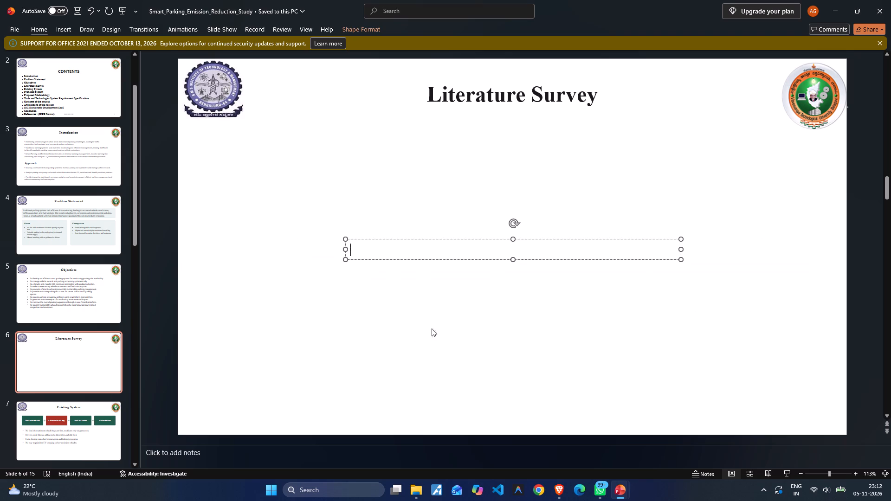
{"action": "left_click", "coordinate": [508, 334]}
Insert the "Smart Parking Literature Review Table" picture from the RMPR folder onto the Literature Survey slide.
{"action": "left_click", "coordinate": [68, 24]}
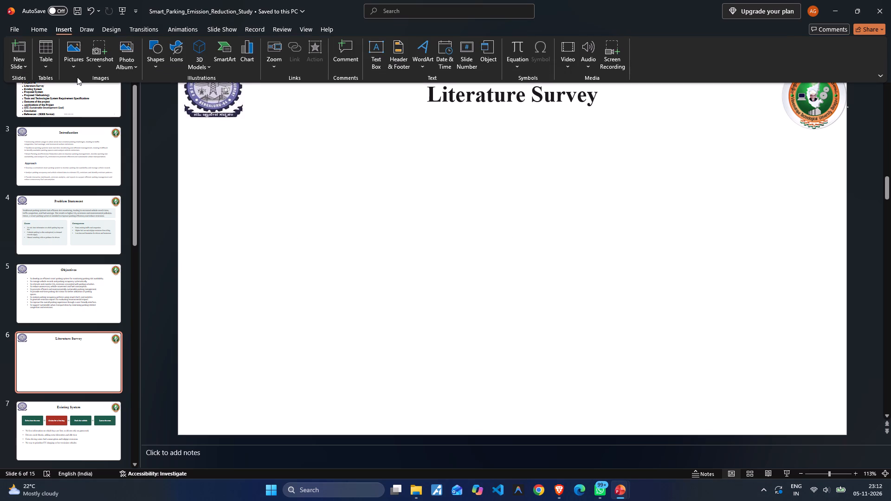
{"action": "left_click", "coordinate": [76, 58]}
{"action": "left_click", "coordinate": [86, 93]}
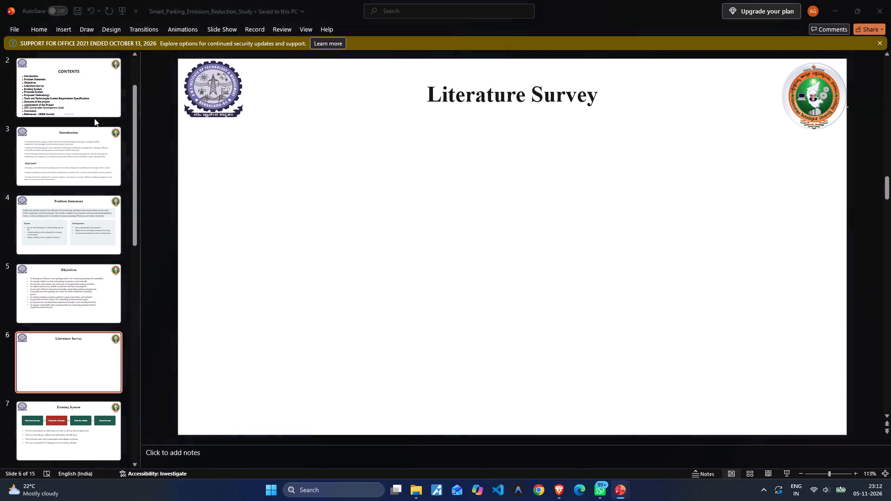
{"action": "left_click", "coordinate": [133, 114]}
{"action": "left_click", "coordinate": [171, 105]}
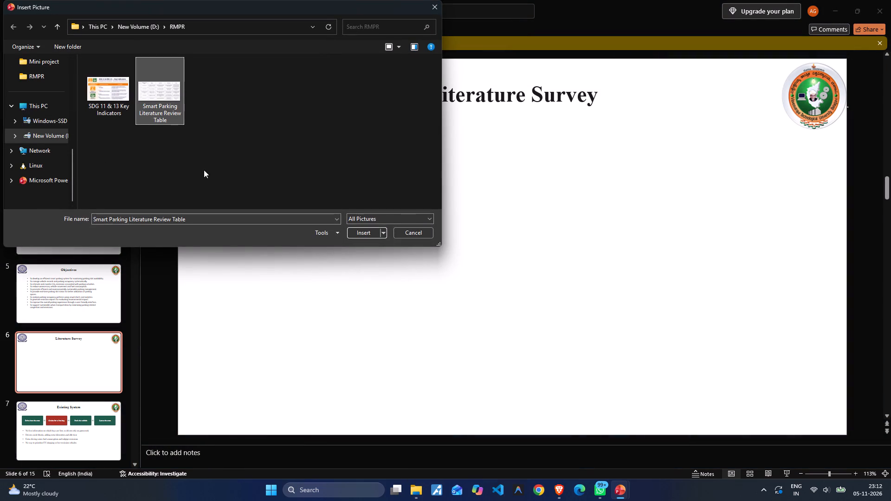
{"action": "left_click", "coordinate": [352, 234]}
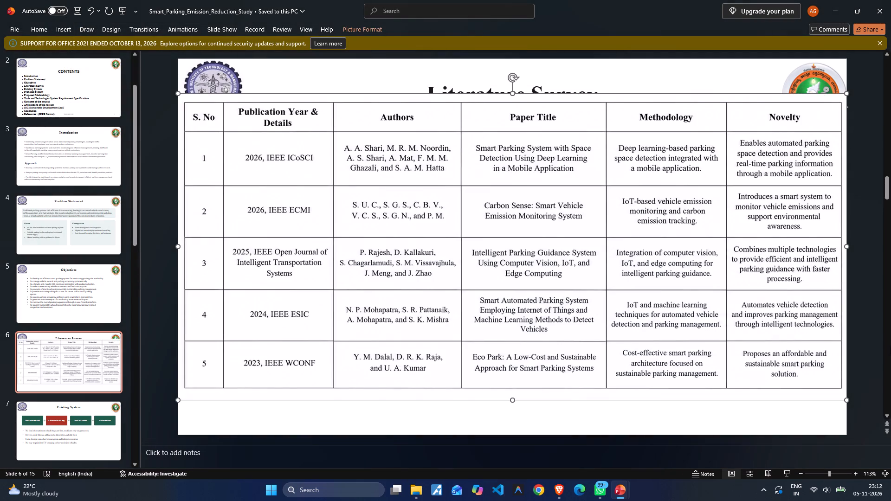
{"action": "left_click", "coordinate": [847, 243]}
Shrink the table picture on the Literature Survey slide and place it below the title, clear of both logos and the slide edges.
{"action": "left_click_drag", "start_coordinate": [844, 248], "coordinate": [822, 255]}
{"action": "left_click_drag", "start_coordinate": [525, 179], "coordinate": [526, 208]}
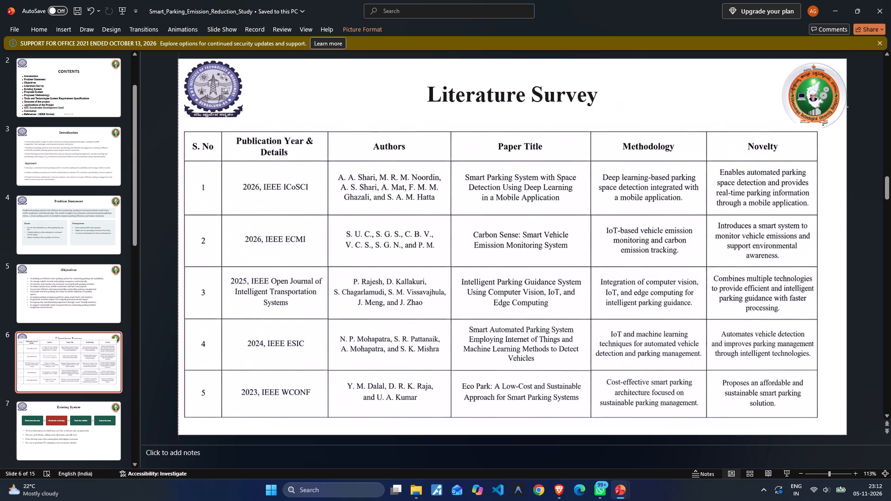
{"action": "left_click_drag", "start_coordinate": [526, 208], "coordinate": [526, 209]}
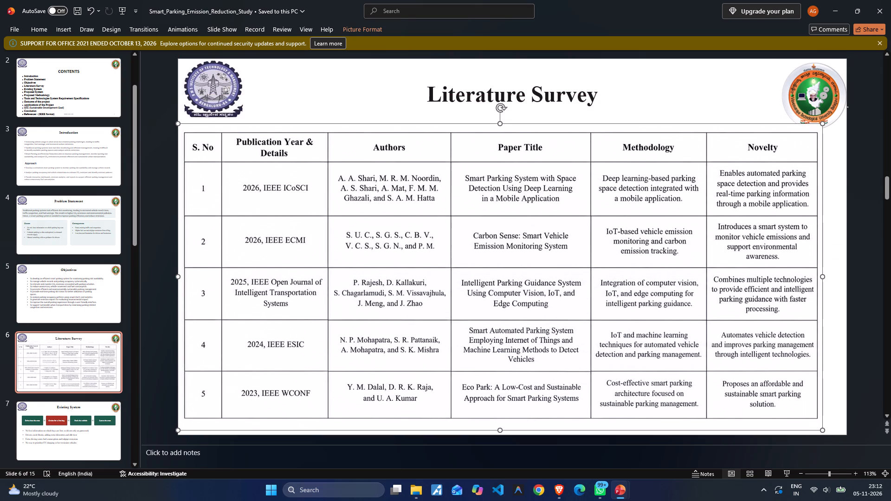
{"action": "left_click_drag", "start_coordinate": [498, 124], "coordinate": [501, 135]}
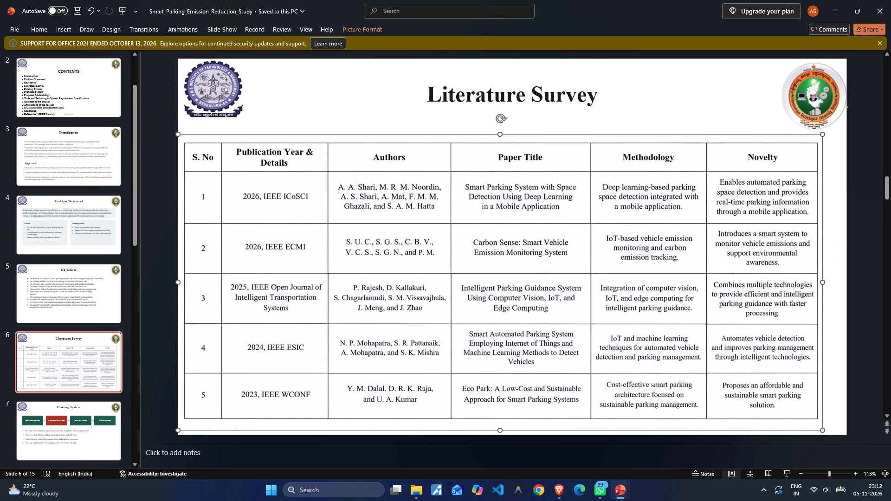
{"action": "left_click", "coordinate": [419, 115]}
{"action": "left_click", "coordinate": [859, 360]}
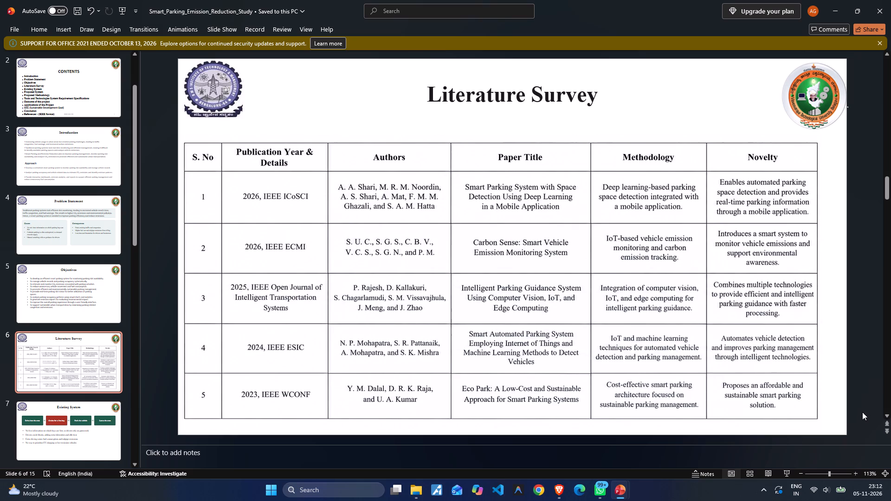
{"action": "left_click", "coordinate": [575, 395]}
{"action": "left_click_drag", "start_coordinate": [500, 428], "coordinate": [502, 405]}
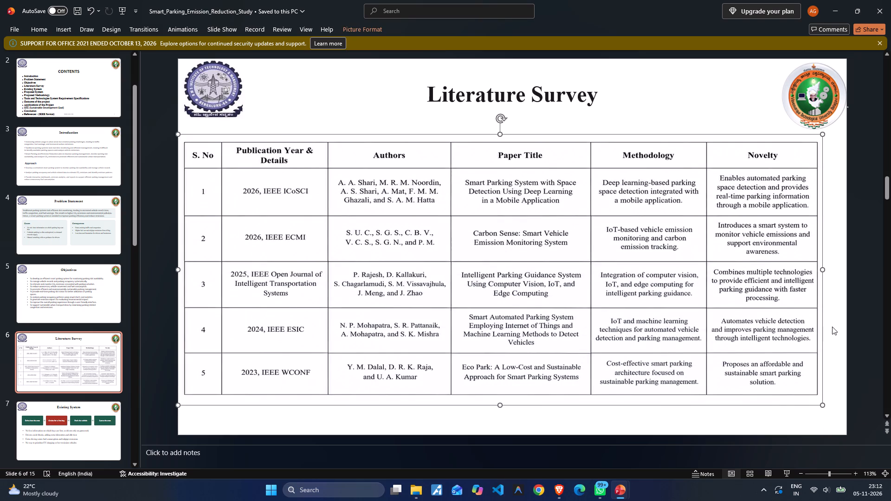
{"action": "left_click", "coordinate": [834, 327]}
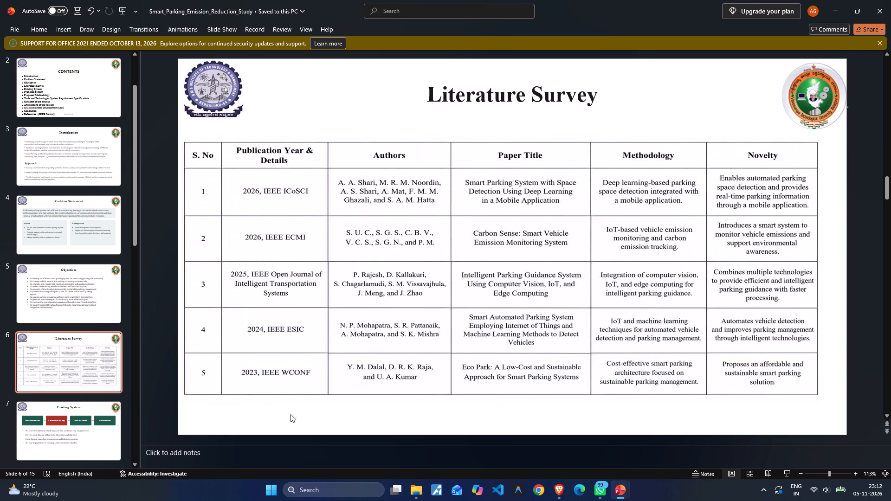
Review the Smart Parking slides from Problem Statement through Proposed Methodology, going back to Existing System.
{"action": "left_click", "coordinate": [77, 234]}
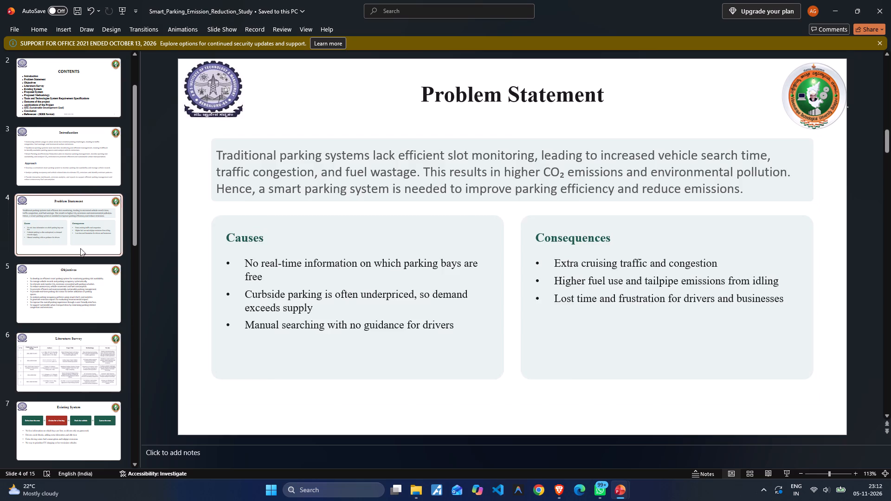
{"action": "left_click", "coordinate": [79, 285]}
{"action": "left_click", "coordinate": [73, 361]}
{"action": "scroll", "coordinate": [73, 361], "scroll_direction": "down", "scroll_amount": 3}
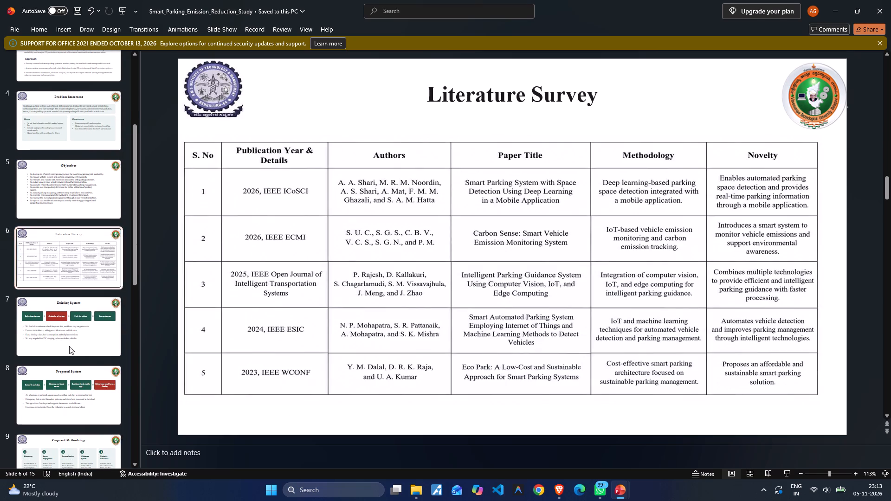
{"action": "left_click", "coordinate": [72, 331]}
{"action": "left_click", "coordinate": [81, 400]}
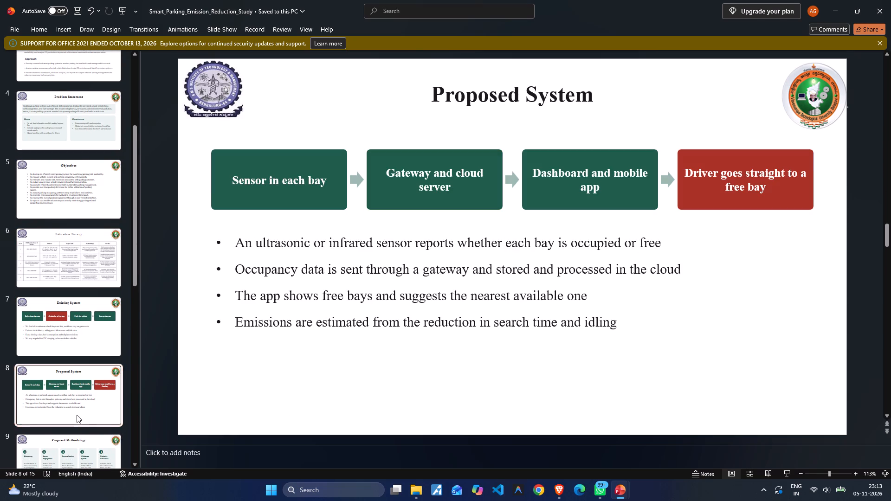
{"action": "scroll", "coordinate": [77, 415], "scroll_direction": "down", "scroll_amount": 2}
{"action": "left_click", "coordinate": [77, 392]}
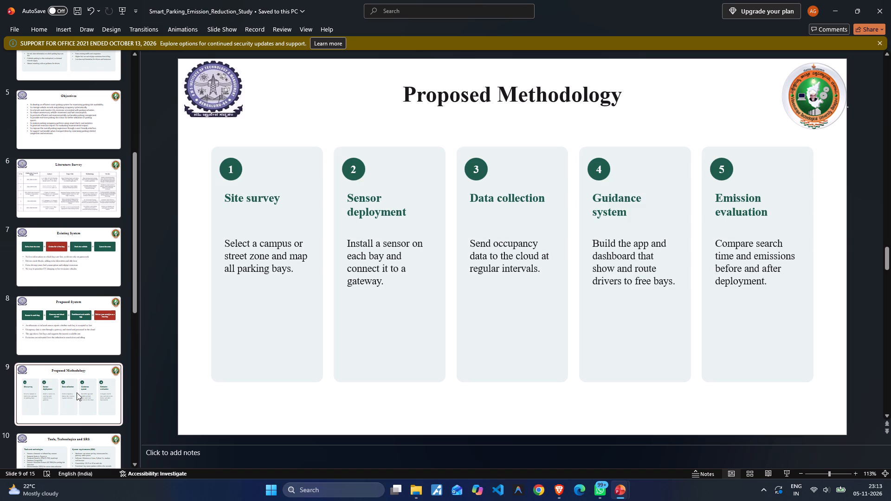
{"action": "left_click", "coordinate": [81, 400]}
{"action": "left_click", "coordinate": [91, 330]}
{"action": "left_click", "coordinate": [61, 377]}
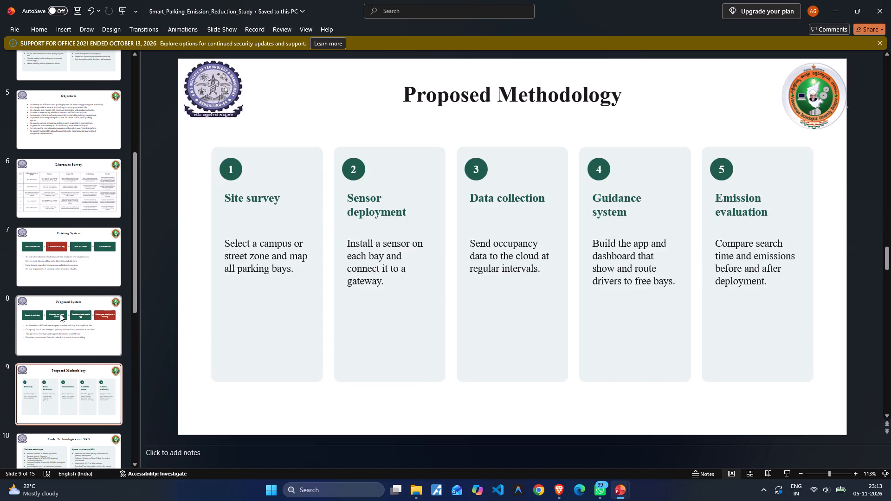
{"action": "left_click", "coordinate": [60, 314]}
{"action": "left_click", "coordinate": [68, 244]}
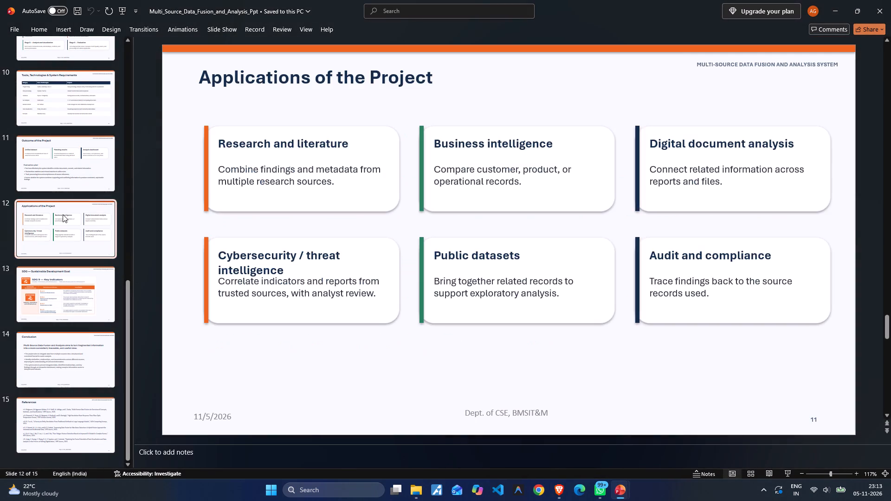
{"action": "left_click", "coordinate": [54, 159]}
{"action": "left_click", "coordinate": [54, 123]}
{"action": "scroll", "coordinate": [78, 193], "scroll_direction": "up", "scroll_amount": 6}
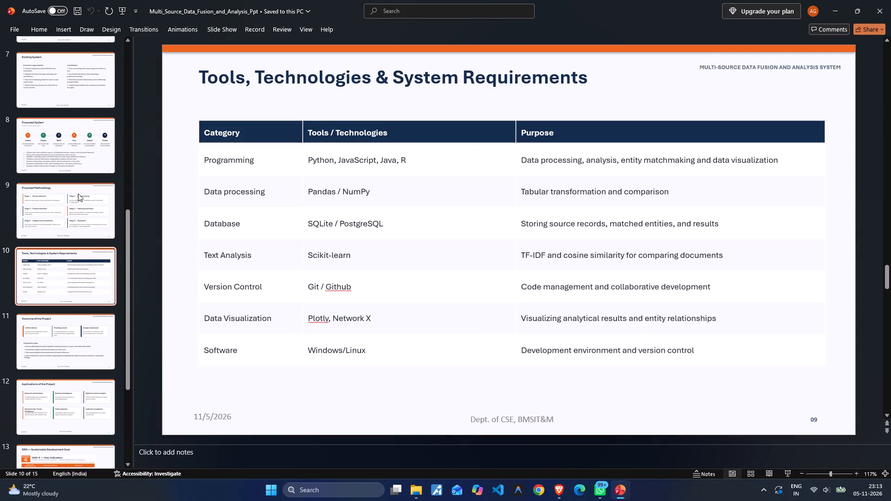
{"action": "left_click", "coordinate": [76, 178]}
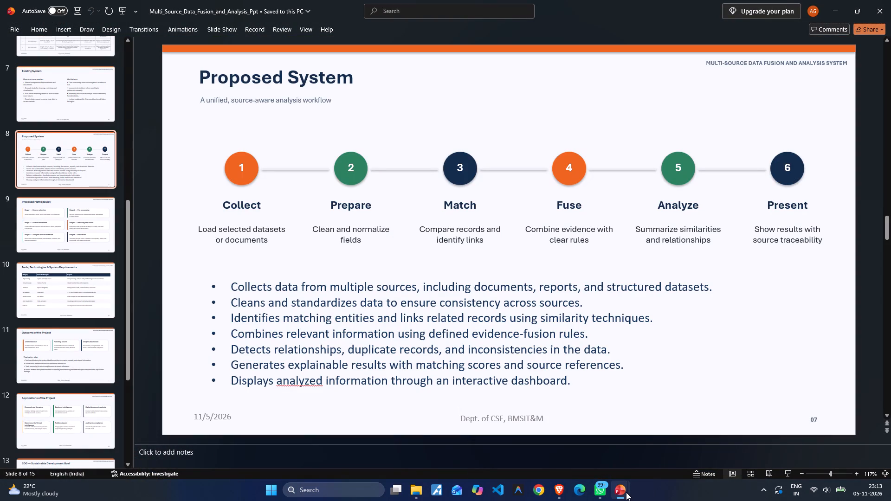
Compare the slide thumbnails of the edited Smart Parking presentation with its Protected View copy, and close the Protected View copy.
{"action": "left_click", "coordinate": [530, 454]}
{"action": "scroll", "coordinate": [61, 301], "scroll_direction": "down", "scroll_amount": 2}
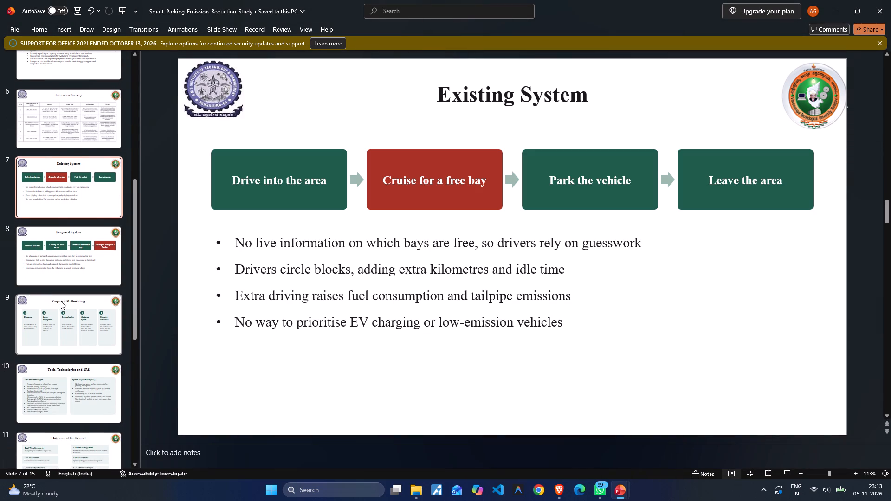
{"action": "scroll", "coordinate": [61, 301], "scroll_direction": "up", "scroll_amount": 2}
{"action": "scroll", "coordinate": [61, 301], "scroll_direction": "down", "scroll_amount": 15}
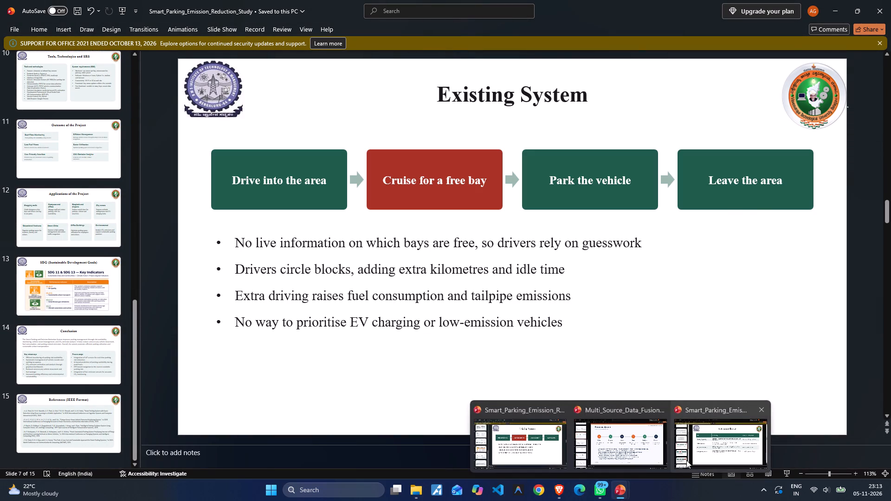
{"action": "left_click", "coordinate": [686, 460]}
{"action": "scroll", "coordinate": [76, 337], "scroll_direction": "up", "scroll_amount": 2}
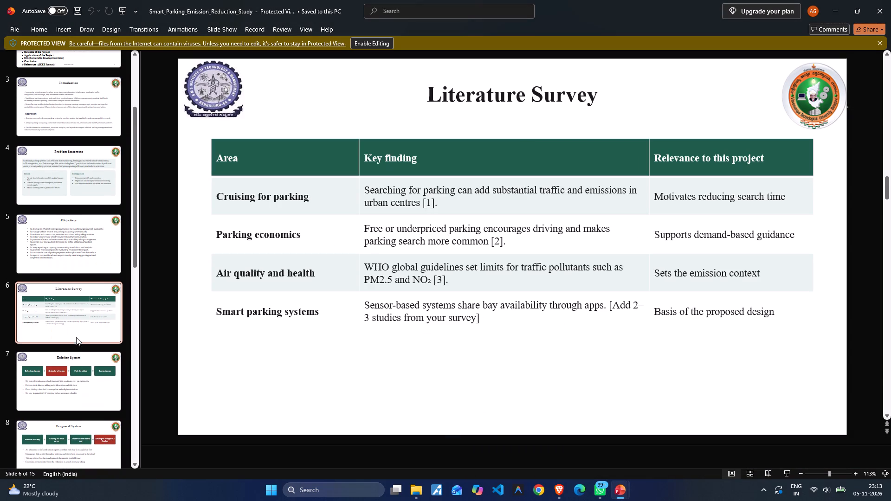
{"action": "scroll", "coordinate": [76, 337], "scroll_direction": "down", "scroll_amount": 14}
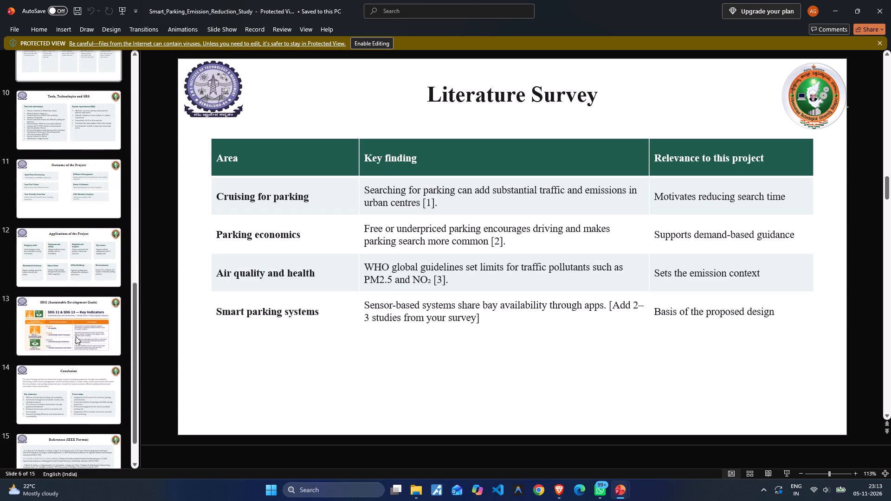
{"action": "scroll", "coordinate": [76, 336], "scroll_direction": "down", "scroll_amount": 5}
{"action": "scroll", "coordinate": [76, 336], "scroll_direction": "up", "scroll_amount": 4}
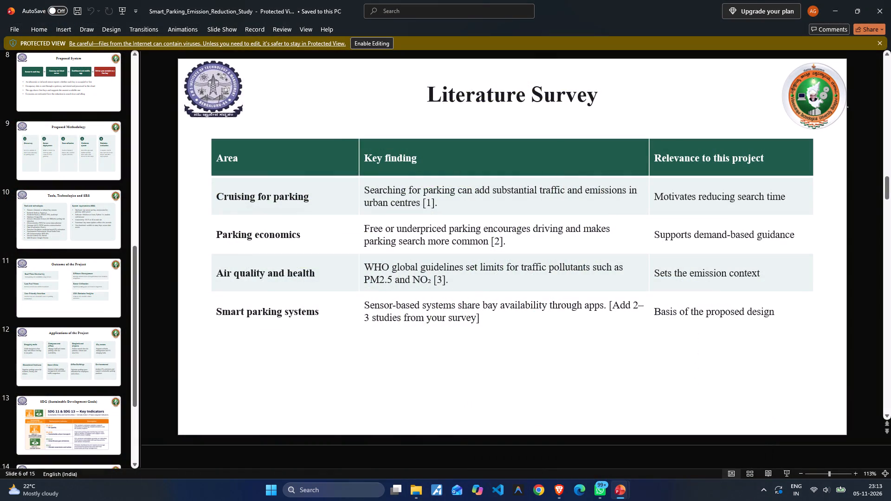
{"action": "left_click", "coordinate": [873, 0]}
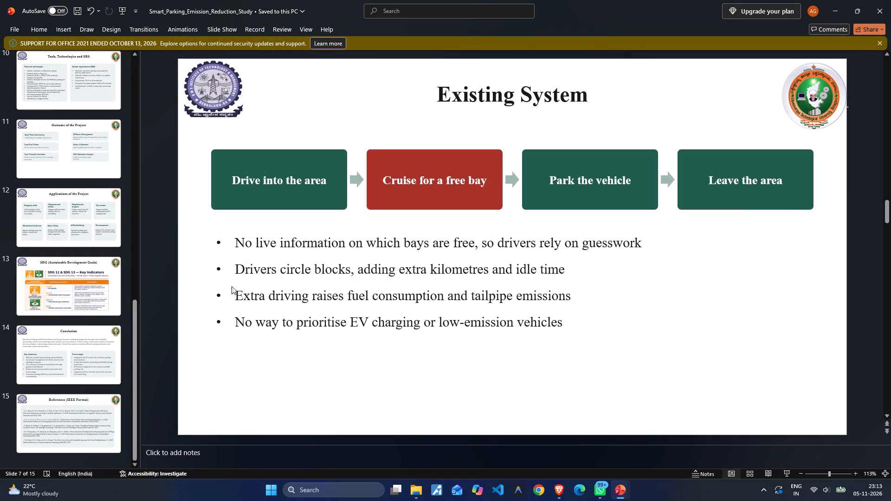
Check the Literature Survey, References (IEEE Format), Applications of the Project and Outcome of the Project slides in the edited Smart Parking presentation.
{"action": "scroll", "coordinate": [50, 295], "scroll_direction": "up", "scroll_amount": 3}
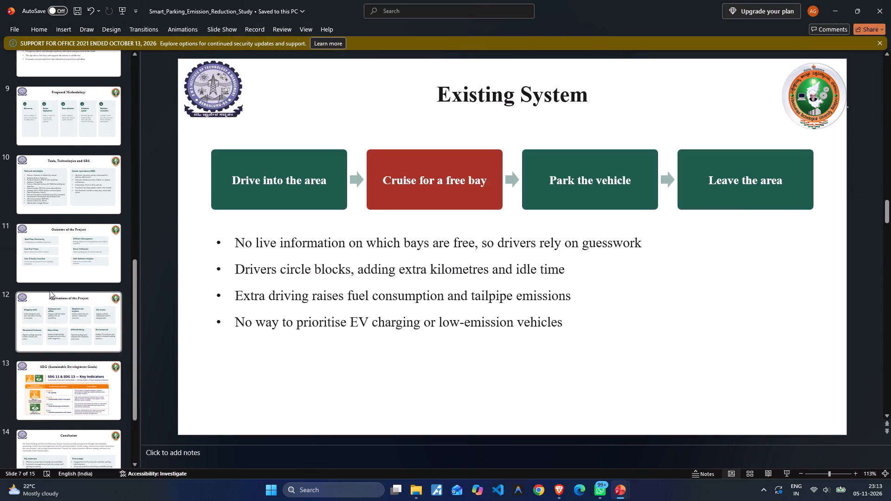
{"action": "scroll", "coordinate": [50, 285], "scroll_direction": "up", "scroll_amount": 7}
{"action": "left_click", "coordinate": [55, 151]}
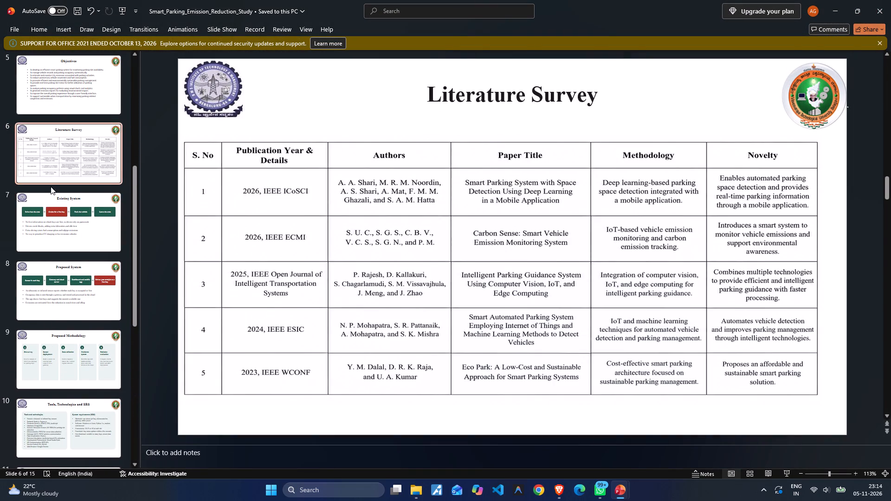
{"action": "scroll", "coordinate": [70, 263], "scroll_direction": "down", "scroll_amount": 15}
{"action": "left_click", "coordinate": [59, 405]}
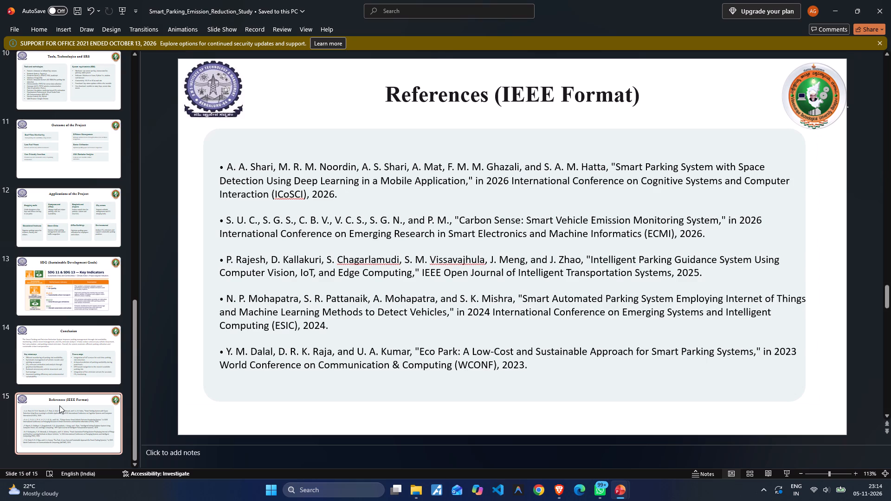
{"action": "scroll", "coordinate": [52, 347], "scroll_direction": "up", "scroll_amount": 1}
{"action": "left_click", "coordinate": [50, 329]}
{"action": "left_click", "coordinate": [46, 256]}
{"action": "scroll", "coordinate": [47, 260], "scroll_direction": "up", "scroll_amount": 3}
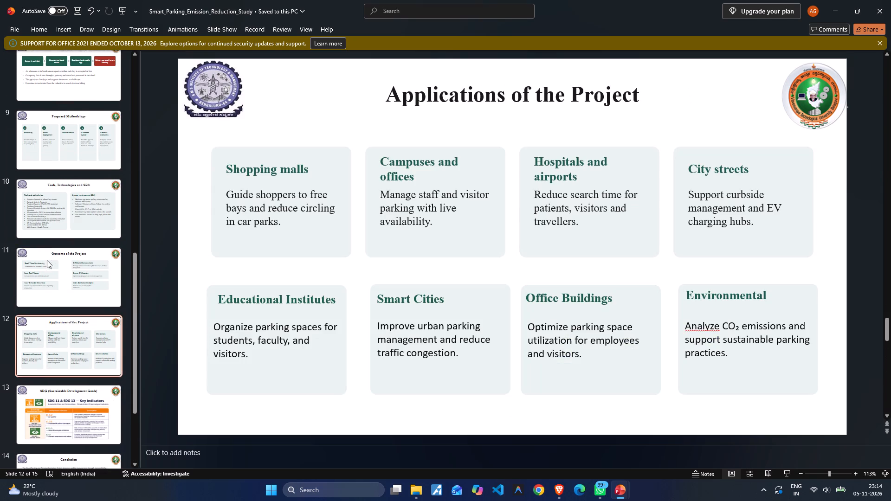
{"action": "left_click", "coordinate": [64, 287]}
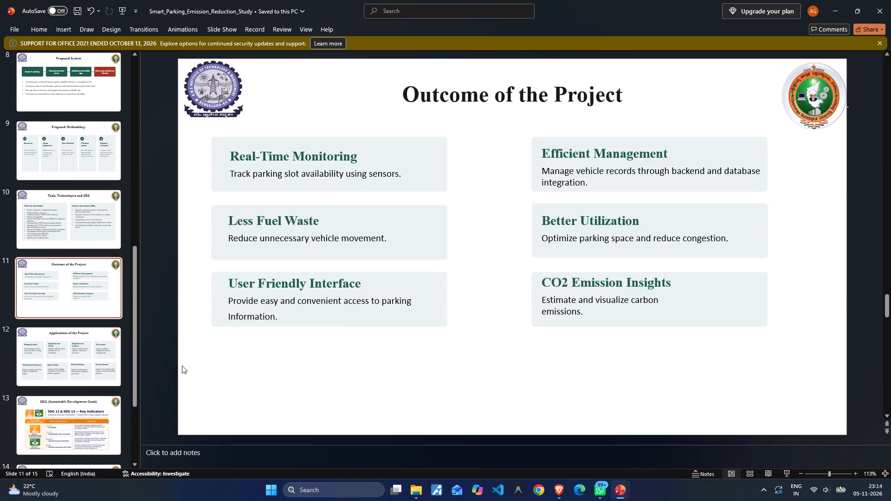
Save the Smart Parking presentation, check its file in the RMPR folder in File Explorer, and close the folder window.
{"action": "key", "text": "ctrl+s"}
{"action": "key", "text": "ctrl+s"}
{"action": "key", "text": "ctrl+s"}
{"action": "key", "text": "ctrl+s"}
{"action": "left_click", "coordinate": [420, 488]}
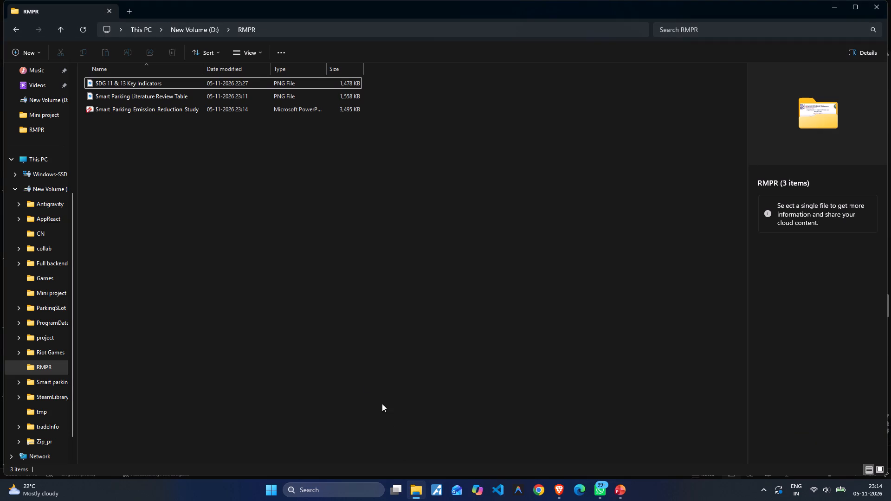
{"action": "left_click_drag", "start_coordinate": [373, 376], "coordinate": [378, 372]}
{"action": "left_click", "coordinate": [890, 5]}
{"action": "left_click", "coordinate": [883, 11]}
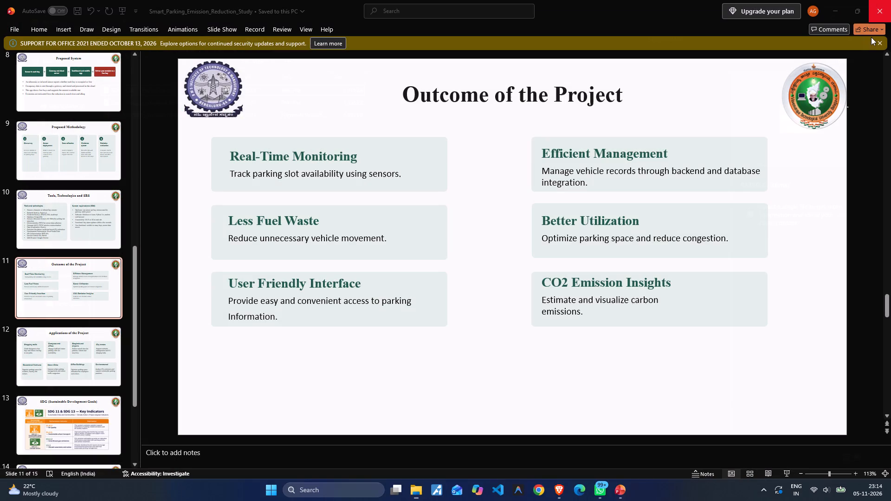
Save the Smart Parking presentation.
{"action": "key", "text": "ctrl+s"}
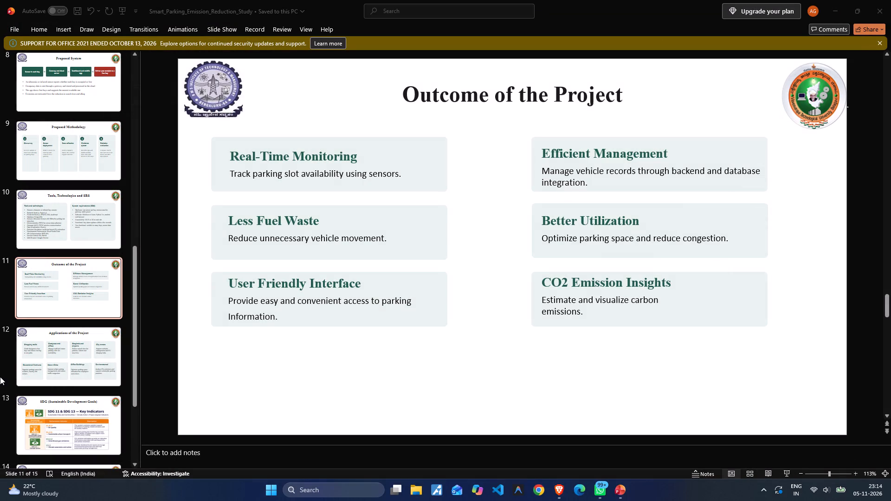
Compare the Proposed Methodology slide in the Smart Parking presentation with the one in Multi_Source_Data_Fusion_and_Analysis_Ppt.
{"action": "left_click", "coordinate": [70, 219]}
{"action": "left_click", "coordinate": [55, 136]}
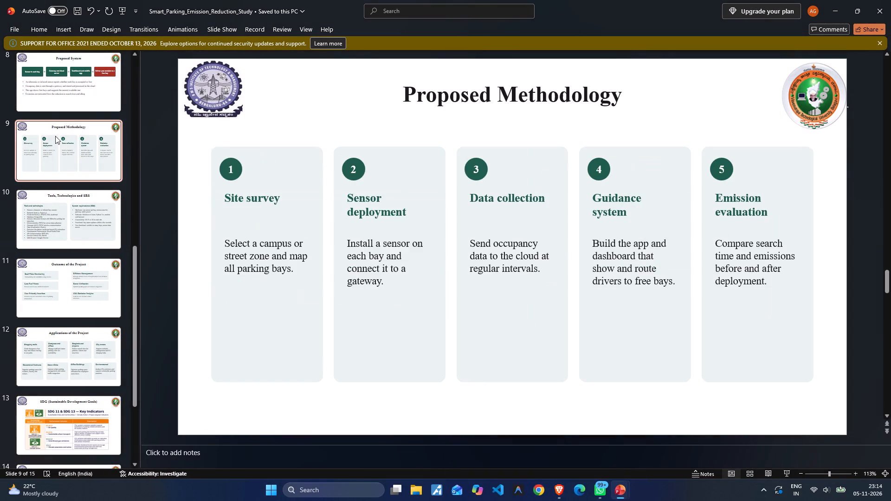
{"action": "scroll", "coordinate": [67, 167], "scroll_direction": "up", "scroll_amount": 2}
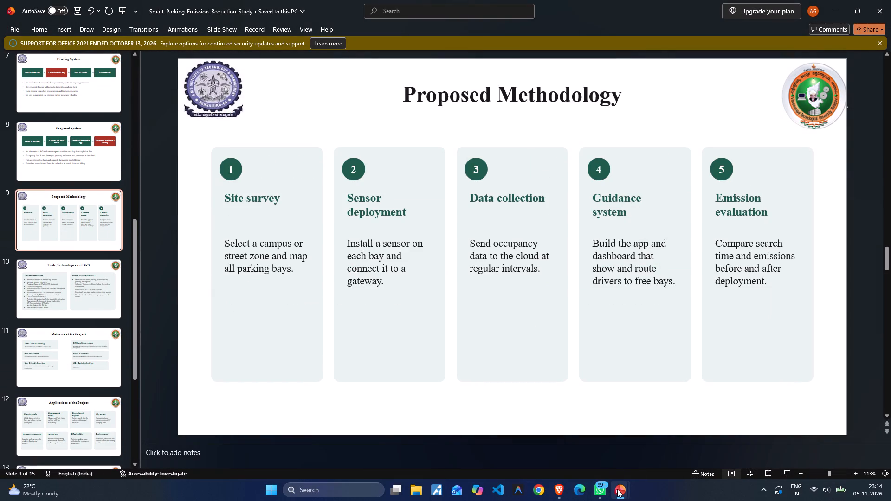
{"action": "left_click", "coordinate": [674, 447]}
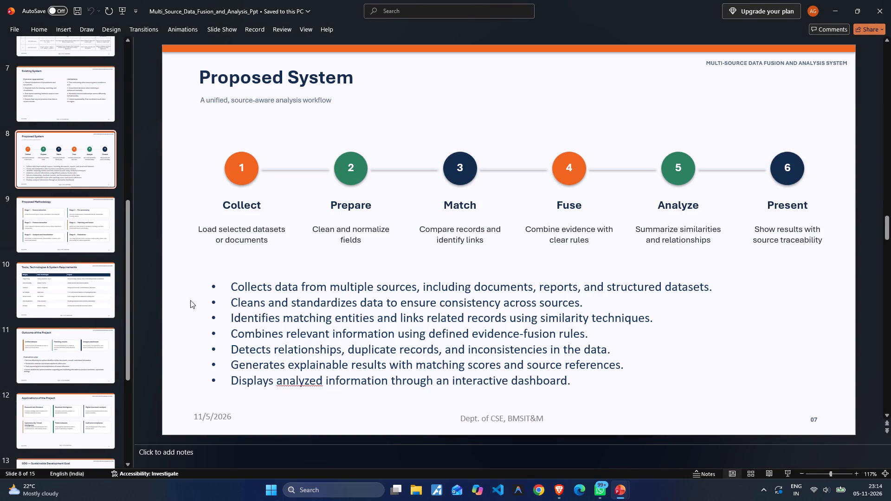
{"action": "left_click", "coordinate": [68, 216]}
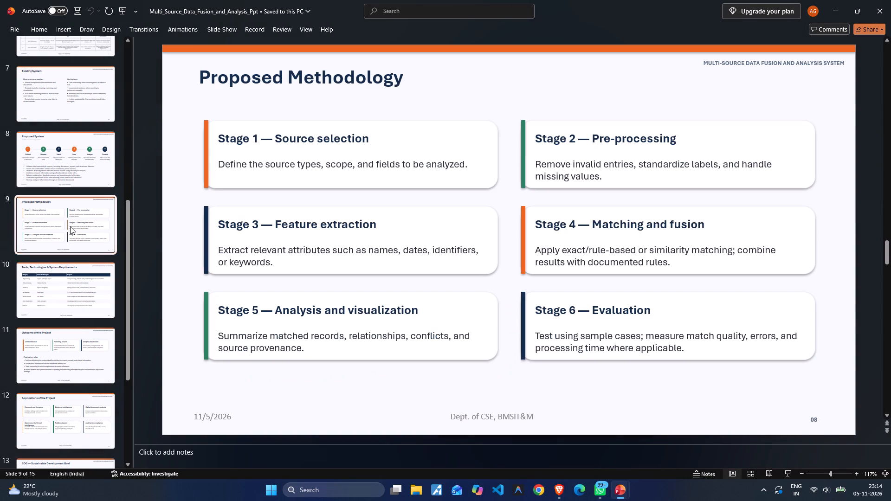
{"action": "left_click", "coordinate": [555, 489]}
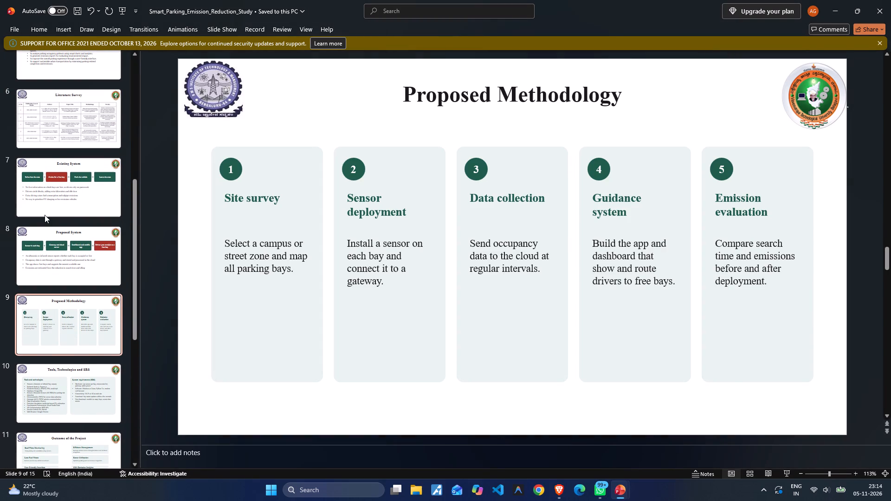
{"action": "left_click", "coordinate": [60, 190]}
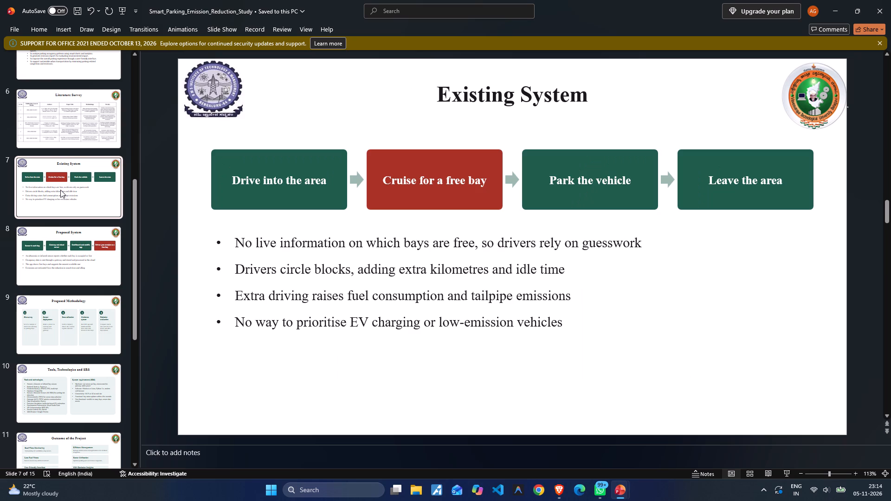
{"action": "left_click", "coordinate": [77, 235]}
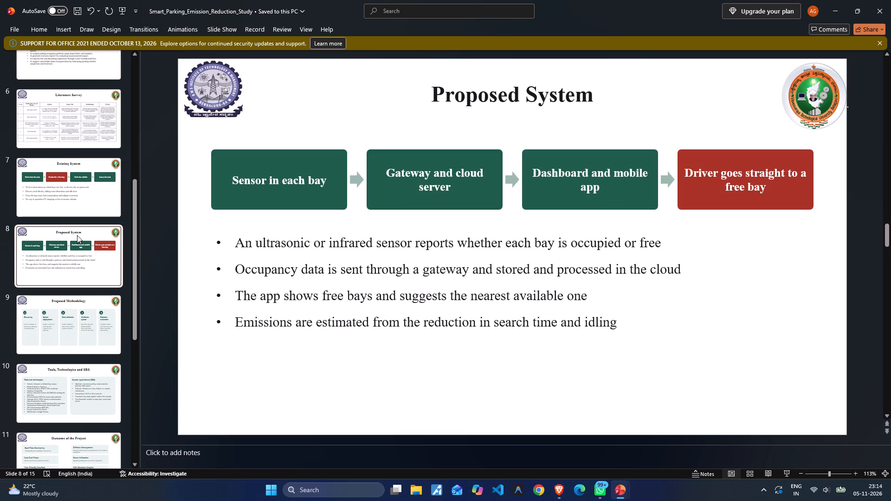
{"action": "left_click", "coordinate": [81, 300]}
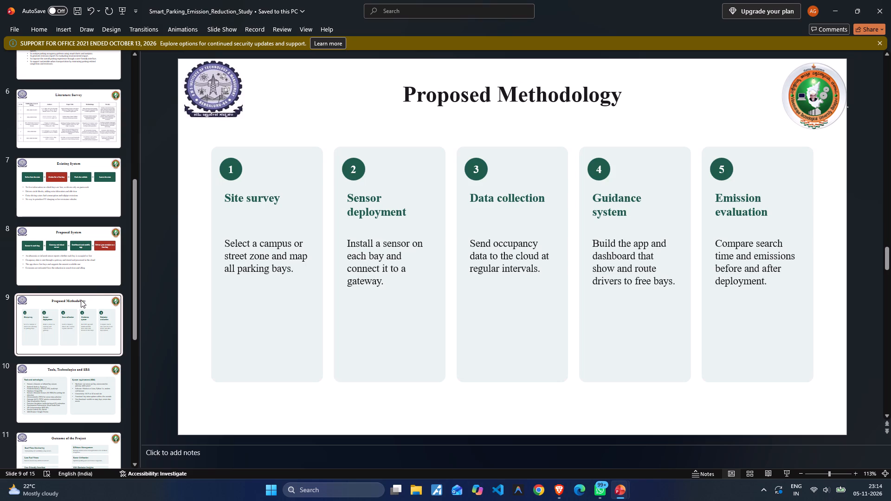
Save the Smart Parking presentation and close it.
{"action": "left_click", "coordinate": [349, 417]}
{"action": "key", "text": "ctrl+s"}
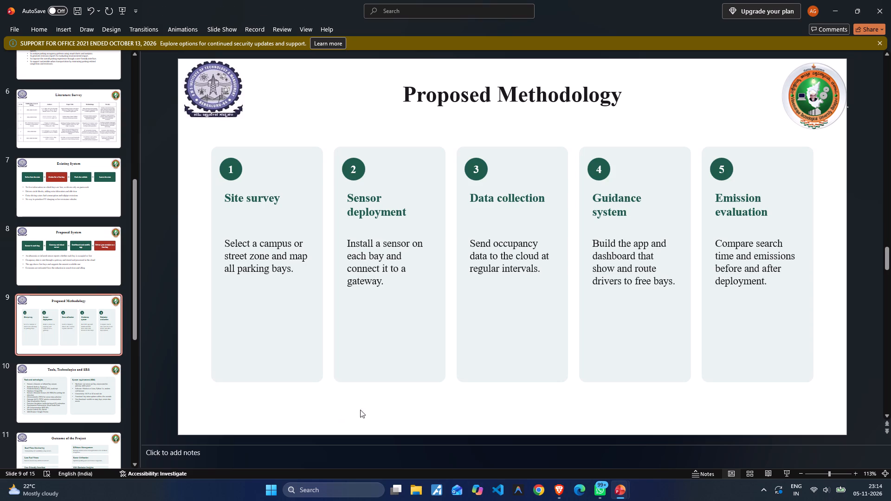
{"action": "key", "text": "ctrl+s"}
{"action": "key", "text": "ctrl+s"}
{"action": "left_click", "coordinate": [877, 9]}
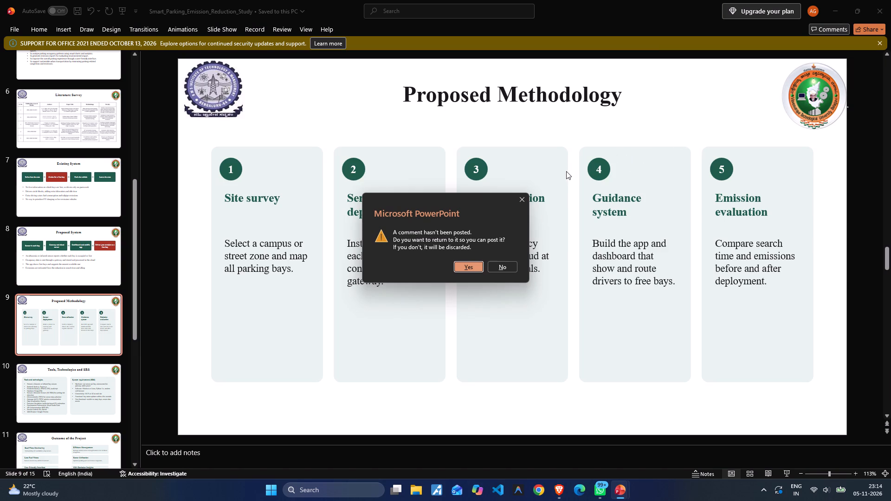
{"action": "left_click", "coordinate": [520, 199]}
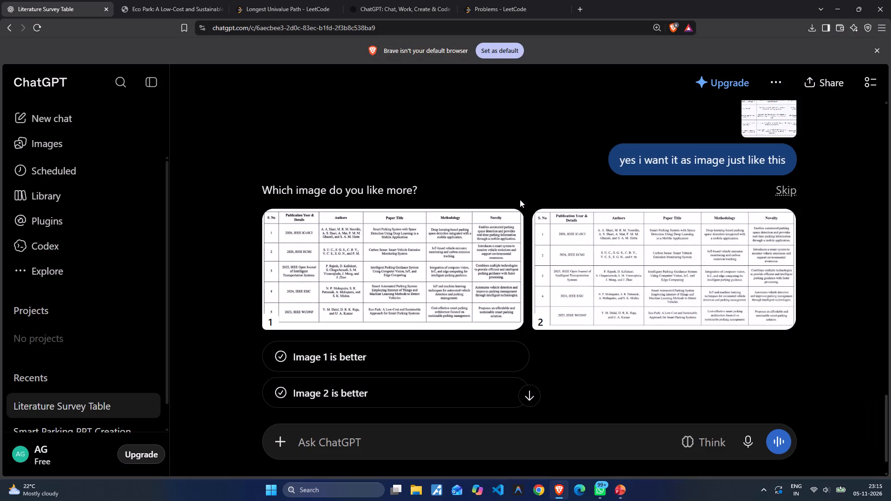
In File Explorer, open the RMPR folder on New Volume (D:) and bring up the sharing options for Smart_Parking_Emission_Reduction_Study.
{"action": "left_click", "coordinate": [416, 488]}
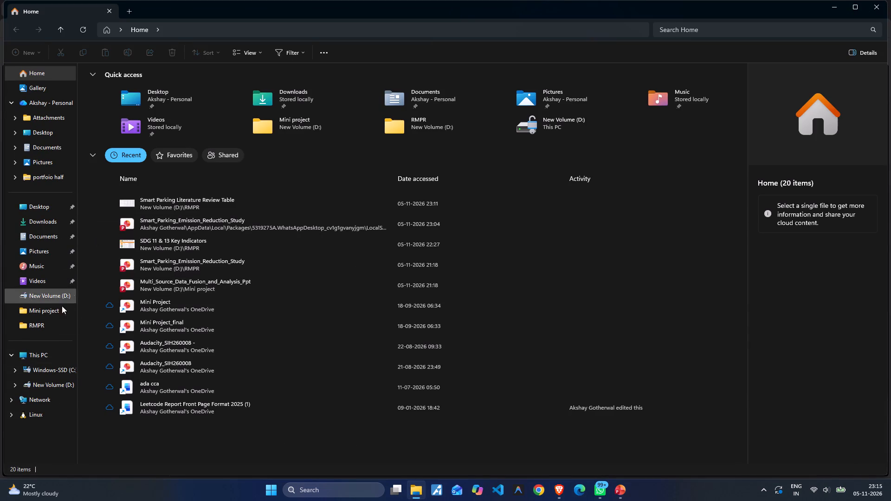
{"action": "left_click", "coordinate": [50, 387]}
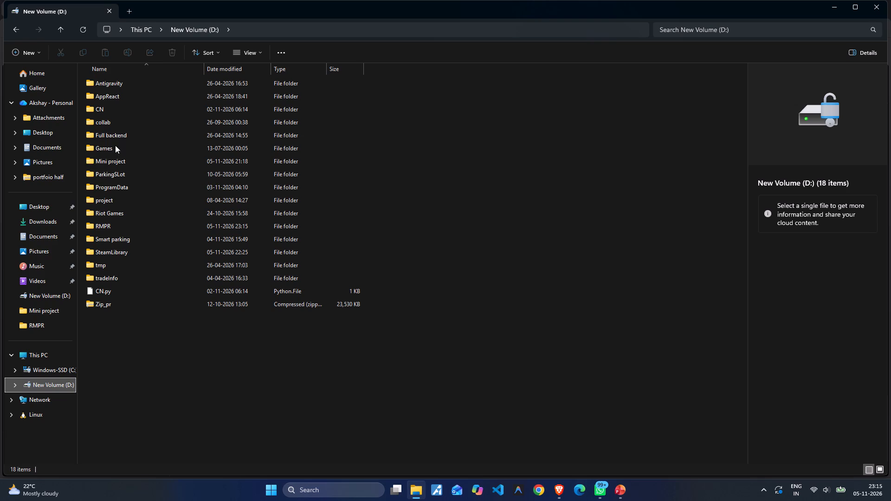
{"action": "double_click", "coordinate": [124, 226]}
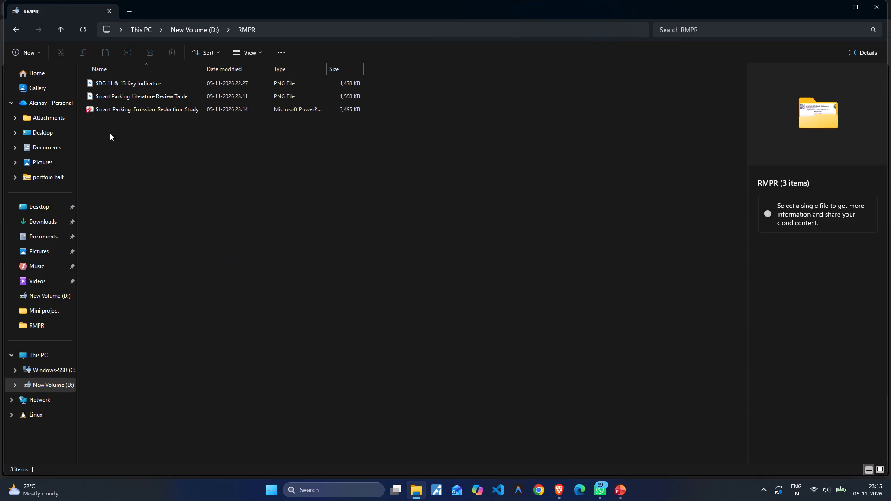
{"action": "left_click", "coordinate": [133, 111]}
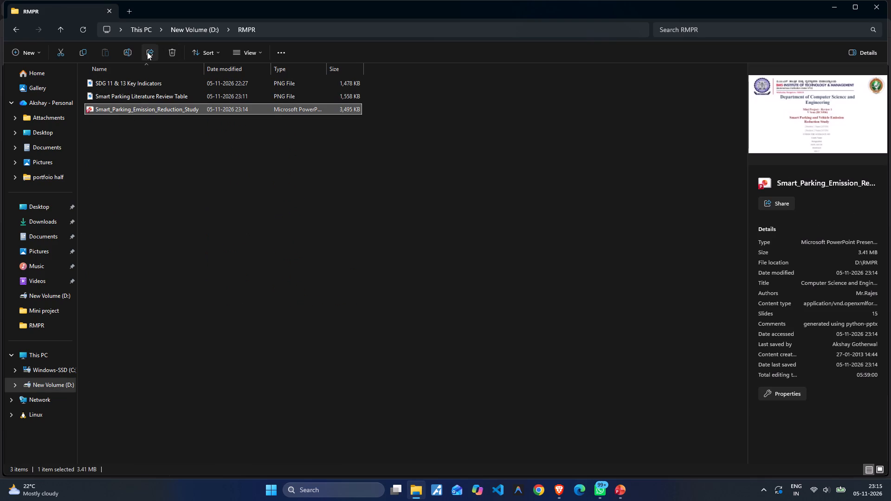
{"action": "left_click", "coordinate": [147, 52]}
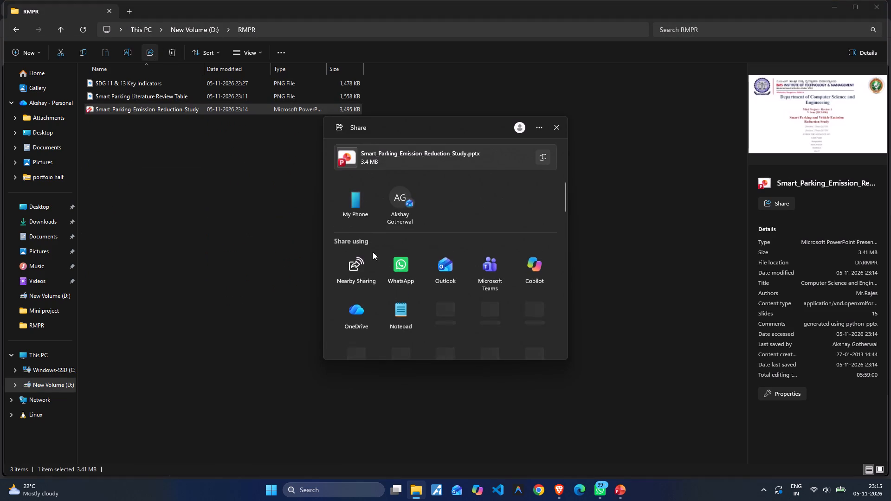
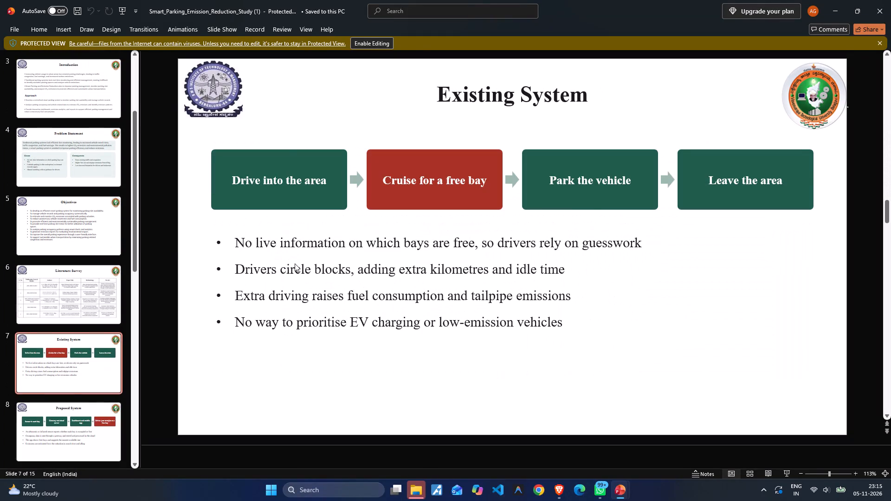
Review the slides between Existing System and SDG, including Proposed System, Proposed Methodology and Outcome of the Project.
{"action": "scroll", "coordinate": [295, 263], "scroll_direction": "down", "scroll_amount": 13}
{"action": "scroll", "coordinate": [294, 263], "scroll_direction": "up", "scroll_amount": 3}
{"action": "scroll", "coordinate": [295, 262], "scroll_direction": "down", "scroll_amount": 1}
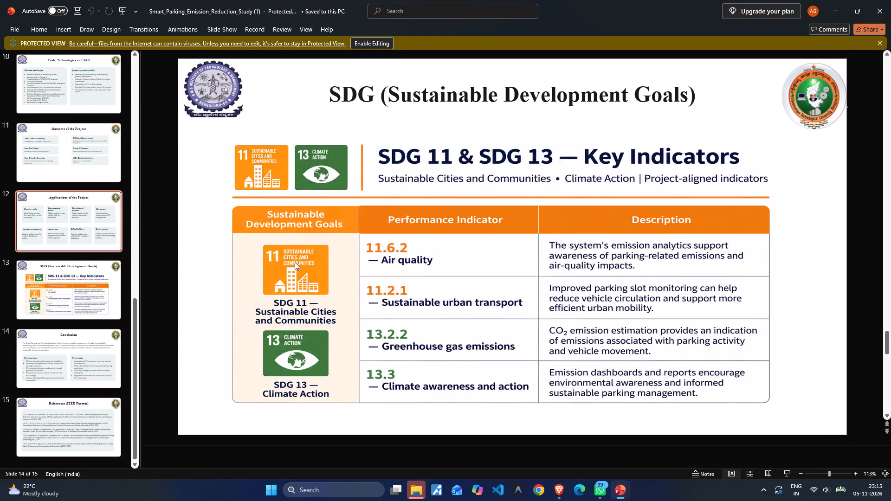
{"action": "scroll", "coordinate": [295, 262], "scroll_direction": "down", "scroll_amount": 2}
{"action": "scroll", "coordinate": [295, 262], "scroll_direction": "up", "scroll_amount": 4}
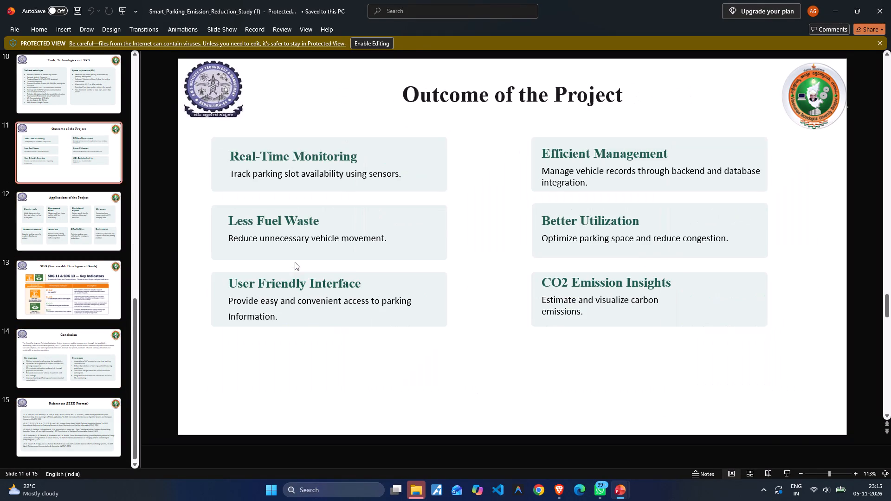
{"action": "scroll", "coordinate": [295, 262], "scroll_direction": "down", "scroll_amount": 1}
{"action": "scroll", "coordinate": [295, 262], "scroll_direction": "up", "scroll_amount": 4}
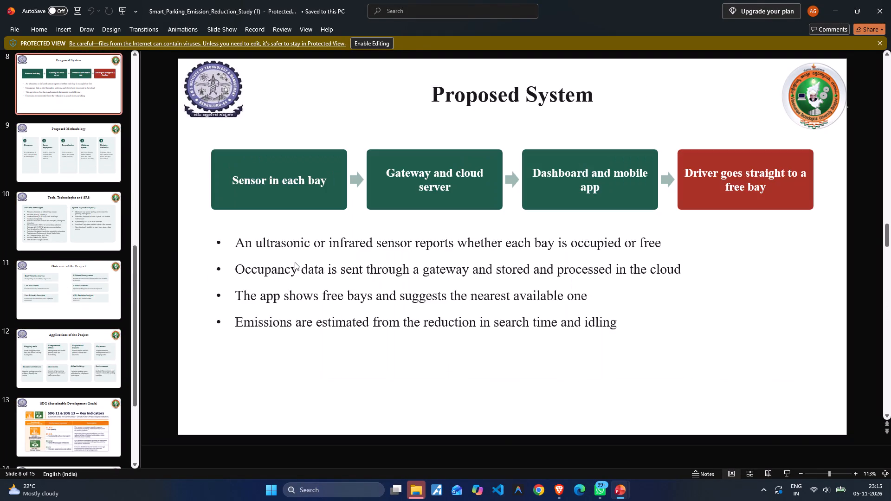
{"action": "scroll", "coordinate": [295, 262], "scroll_direction": "up", "scroll_amount": 3}
{"action": "scroll", "coordinate": [295, 262], "scroll_direction": "down", "scroll_amount": 2}
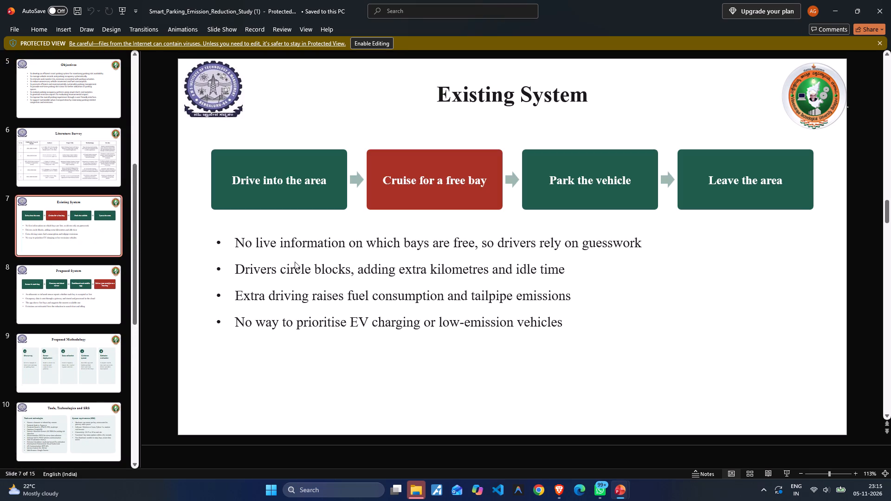
{"action": "scroll", "coordinate": [295, 262], "scroll_direction": "down", "scroll_amount": 2}
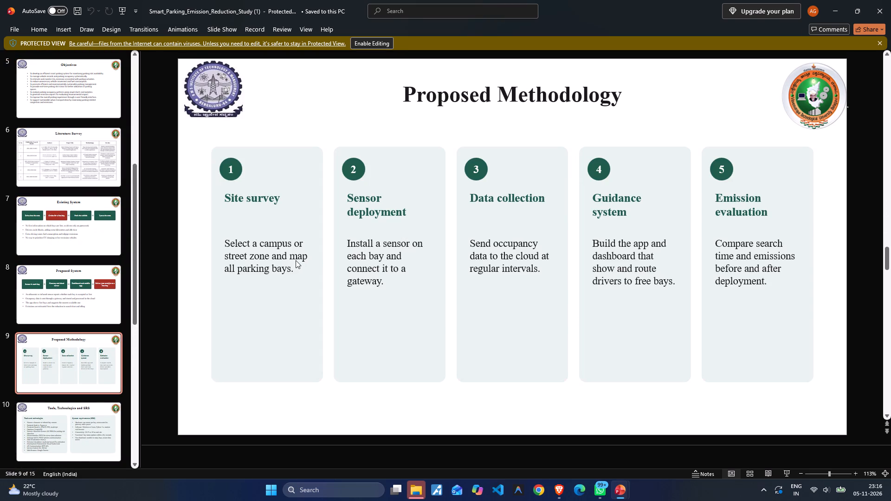
Review the earlier slides from Proposed Methodology back through Literature Survey and Introduction to Contents.
{"action": "scroll", "coordinate": [296, 260], "scroll_direction": "up", "scroll_amount": 3}
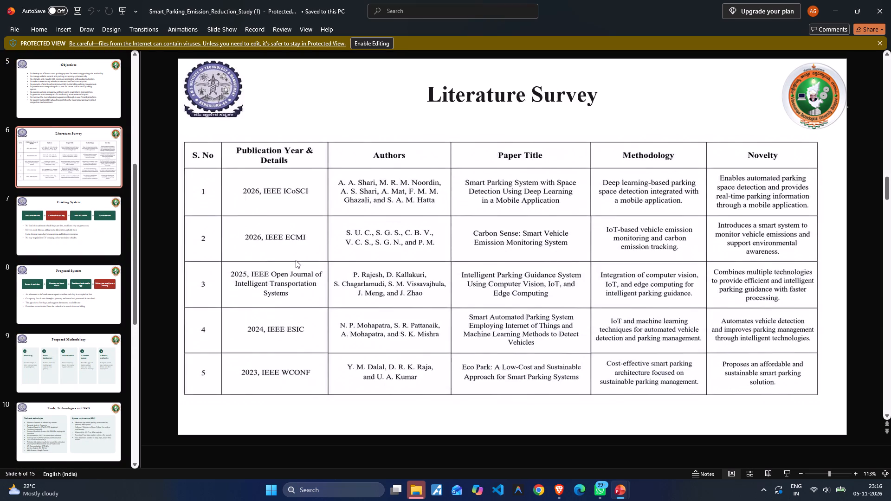
{"action": "scroll", "coordinate": [296, 259], "scroll_direction": "up", "scroll_amount": 3}
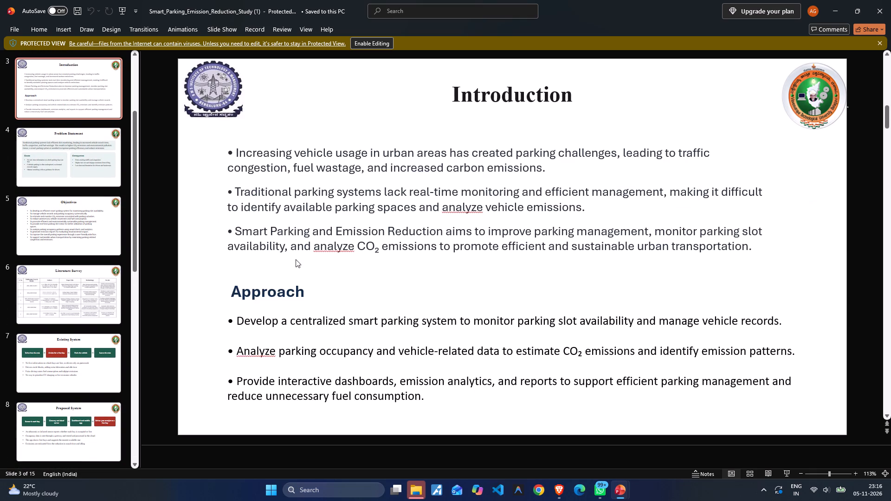
{"action": "scroll", "coordinate": [296, 259], "scroll_direction": "up", "scroll_amount": 1}
{"action": "scroll", "coordinate": [296, 259], "scroll_direction": "down", "scroll_amount": 1}
{"action": "scroll", "coordinate": [296, 259], "scroll_direction": "up", "scroll_amount": 1}
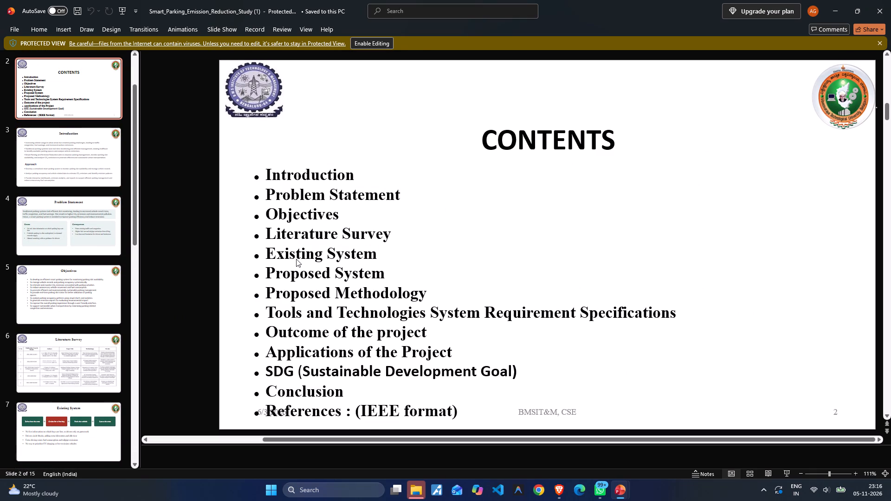
{"action": "scroll", "coordinate": [296, 259], "scroll_direction": "up", "scroll_amount": 5}
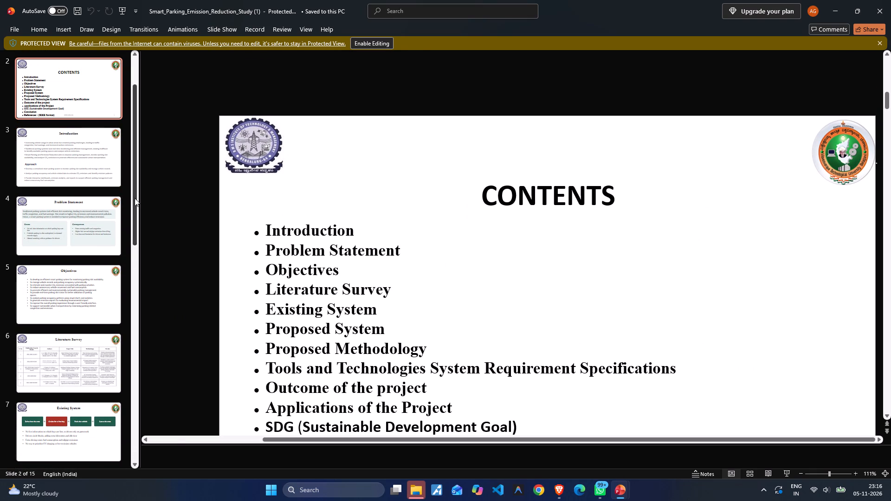
Go to the title slide and examine its project title, student and guide details.
{"action": "left_click", "coordinate": [94, 173]}
{"action": "scroll", "coordinate": [92, 172], "scroll_direction": "up", "scroll_amount": 4}
{"action": "left_click", "coordinate": [67, 88]}
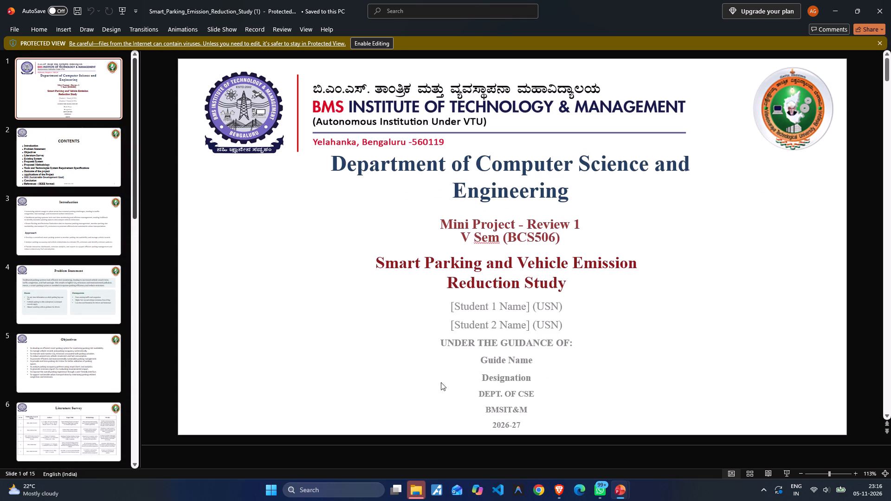
{"action": "left_click", "coordinate": [391, 385]}
{"action": "left_click", "coordinate": [265, 360]}
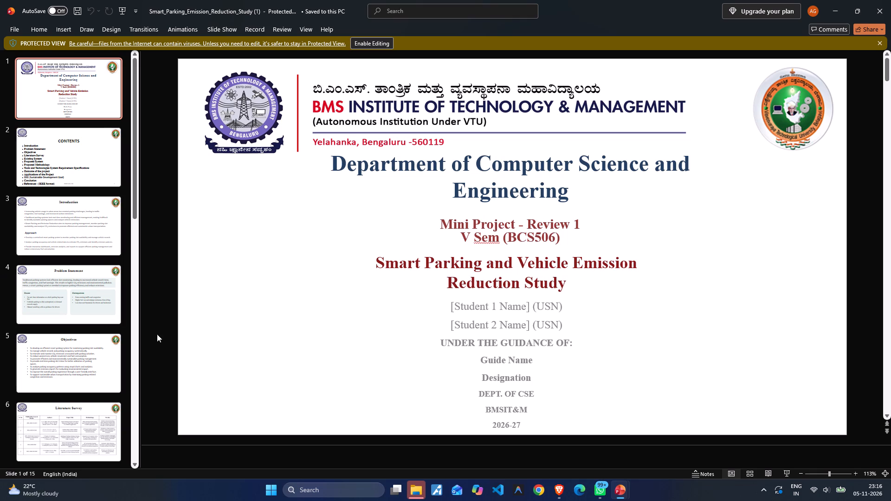
Open the Existing System slide and look over the remaining slide thumbnails through References.
{"action": "scroll", "coordinate": [160, 334], "scroll_direction": "down", "scroll_amount": 3}
{"action": "scroll", "coordinate": [94, 336], "scroll_direction": "down", "scroll_amount": 4}
{"action": "left_click", "coordinate": [93, 355]}
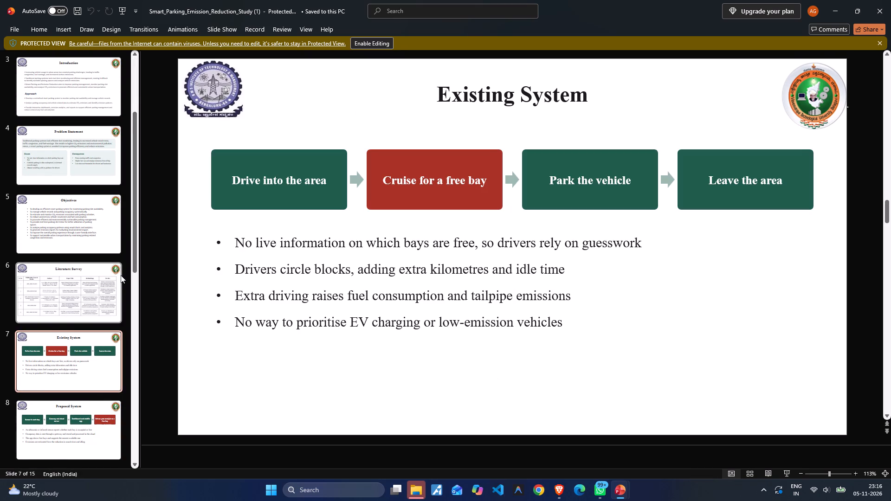
{"action": "scroll", "coordinate": [121, 275], "scroll_direction": "down", "scroll_amount": 13}
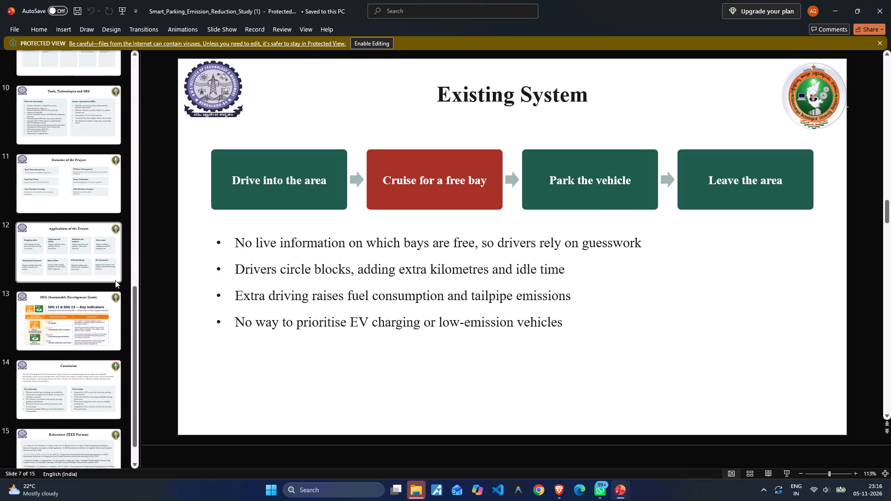
{"action": "scroll", "coordinate": [112, 288], "scroll_direction": "down", "scroll_amount": 3}
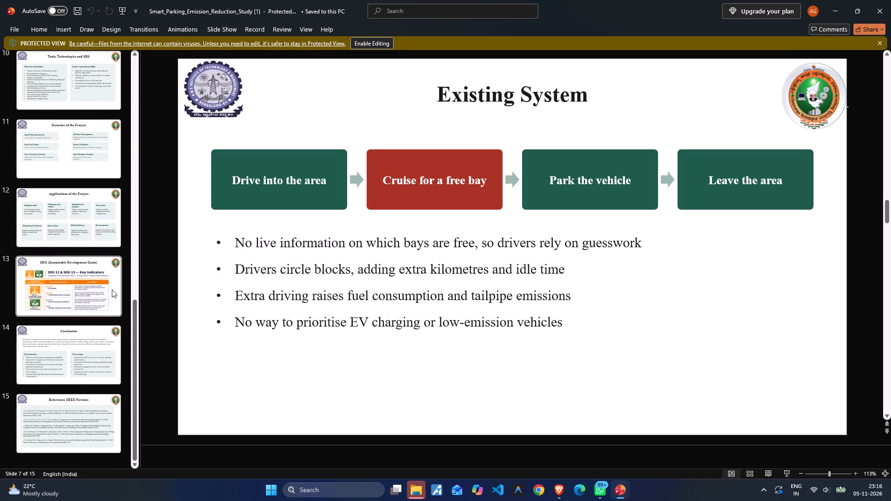
{"action": "scroll", "coordinate": [112, 289], "scroll_direction": "down", "scroll_amount": 1}
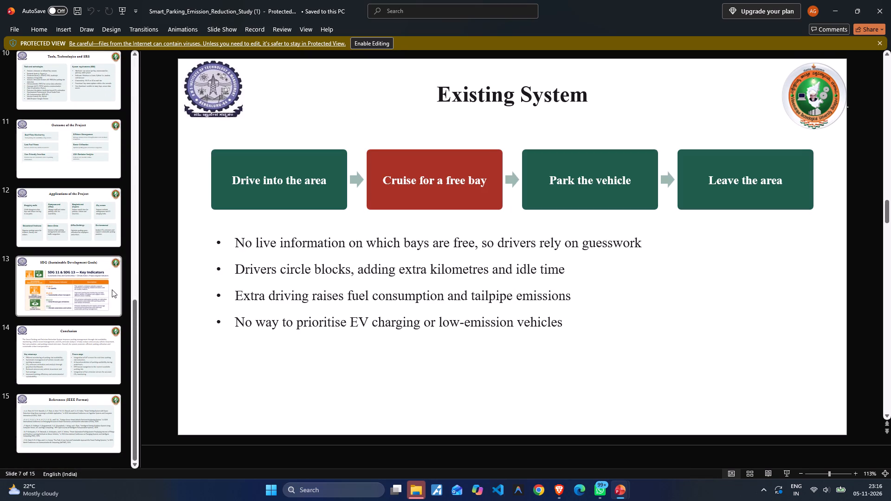
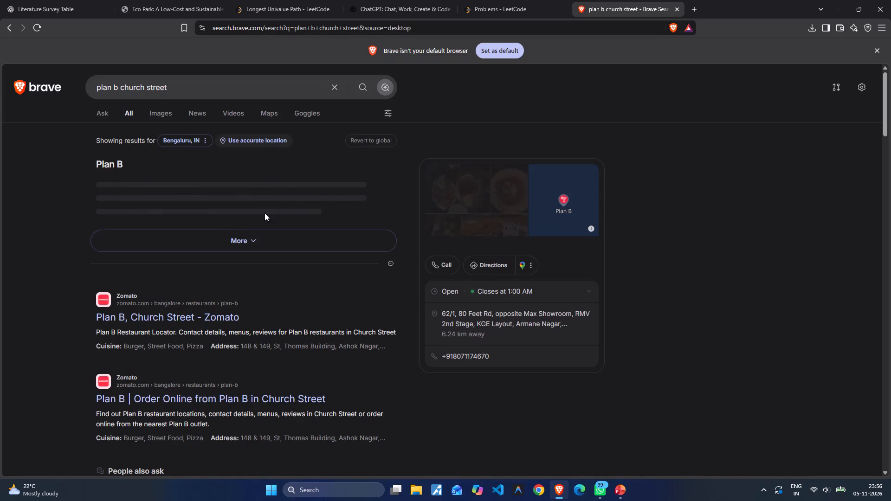
Look through the Plan B restaurant photos in the search results and close the photo viewer.
{"action": "left_click", "coordinate": [445, 192]}
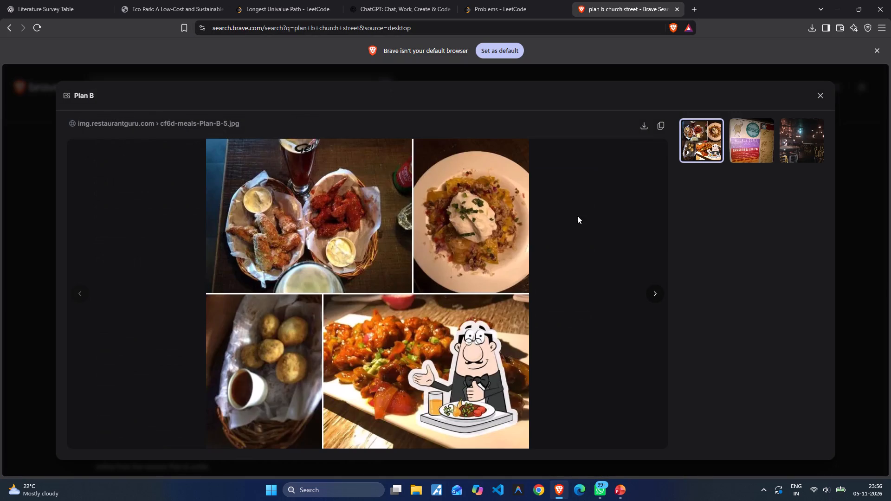
{"action": "left_click_drag", "start_coordinate": [653, 293], "coordinate": [652, 302]}
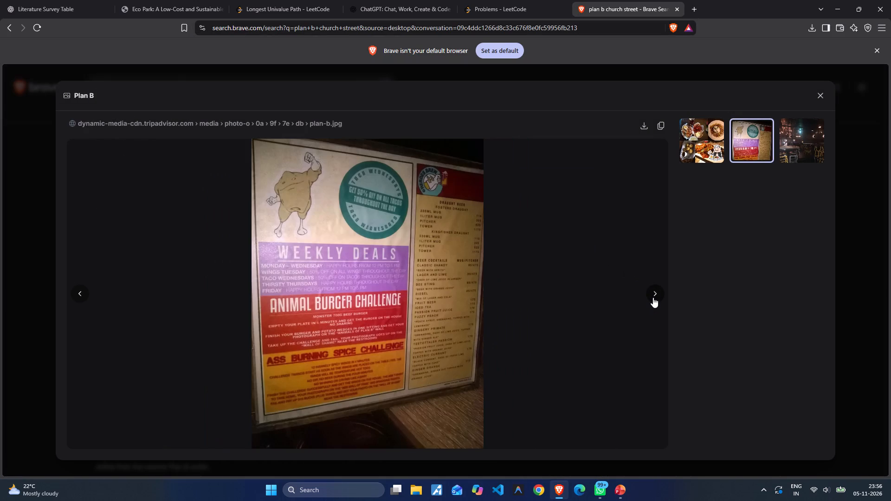
{"action": "left_click", "coordinate": [653, 297]}
{"action": "left_click", "coordinate": [652, 297]}
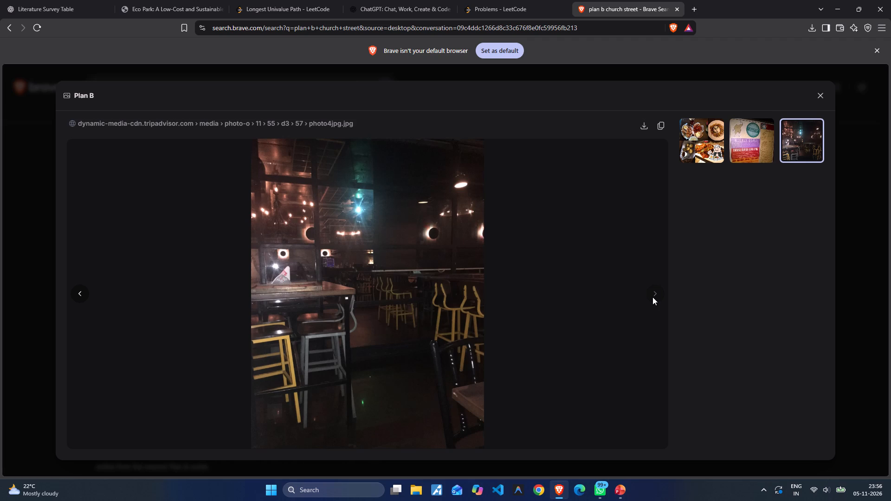
{"action": "left_click", "coordinate": [652, 292]}
{"action": "left_click", "coordinate": [809, 99]}
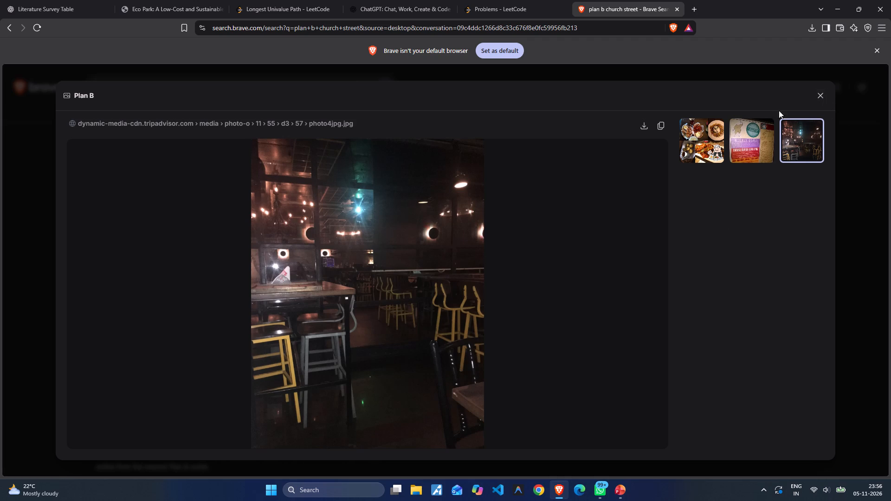
{"action": "left_click", "coordinate": [824, 95]}
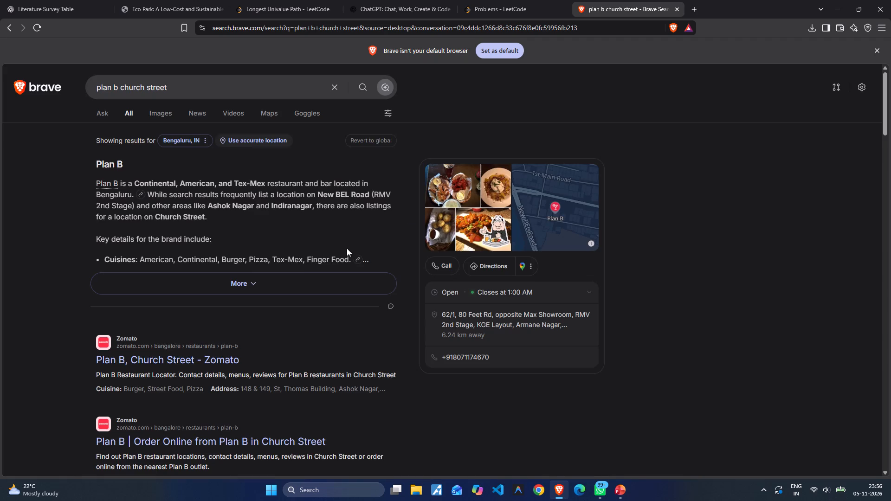
Expand the Plan B summary, open the Zomato page for Plan B, Church Street, and look through its restaurant listings.
{"action": "left_click", "coordinate": [243, 278]}
{"action": "scroll", "coordinate": [159, 310], "scroll_direction": "down", "scroll_amount": 9}
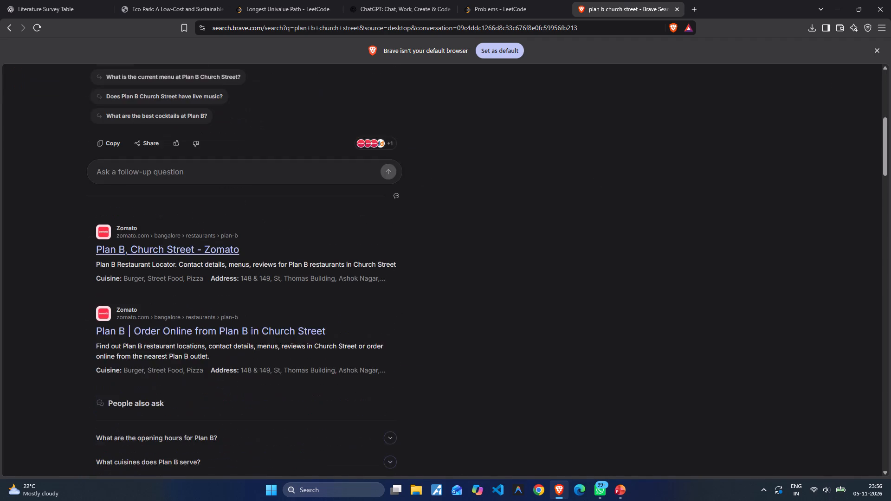
{"action": "left_click", "coordinate": [200, 157]}
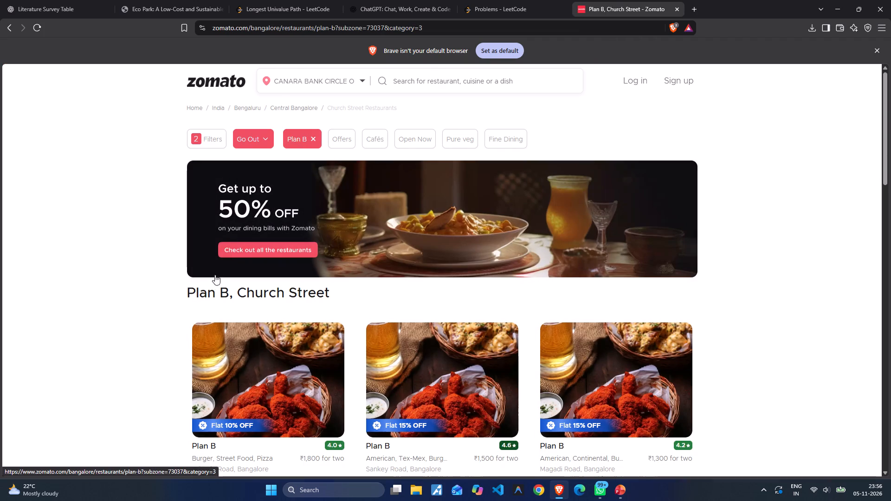
{"action": "scroll", "coordinate": [280, 341], "scroll_direction": "down", "scroll_amount": 4}
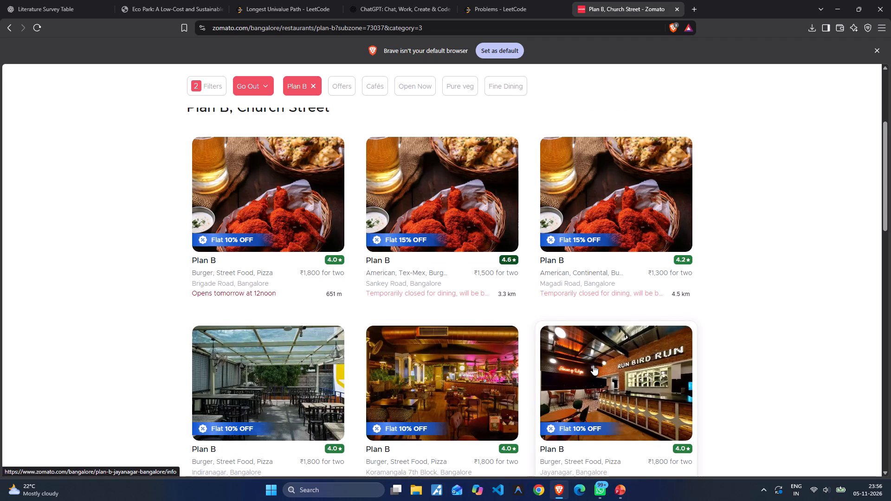
{"action": "scroll", "coordinate": [593, 365], "scroll_direction": "down", "scroll_amount": 8}
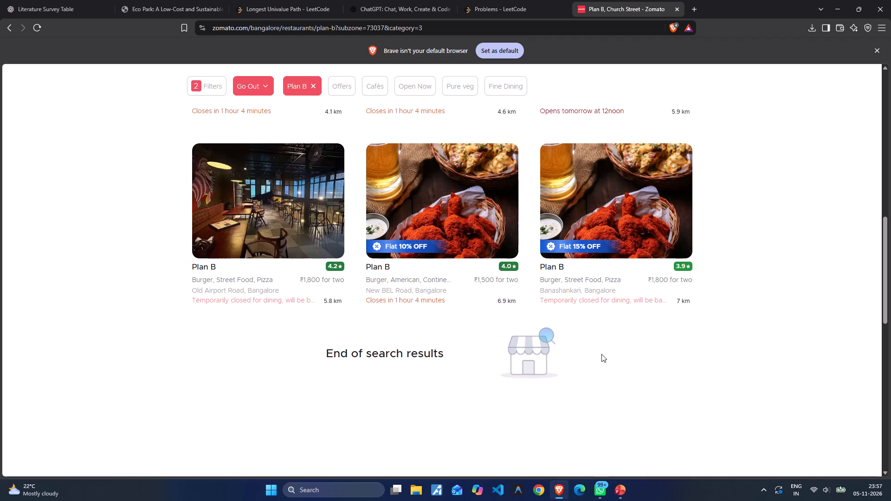
Search Zomato for "red room" and open the suggested Red Rooster restaurant.
{"action": "scroll", "coordinate": [655, 343], "scroll_direction": "up", "scroll_amount": 7}
{"action": "scroll", "coordinate": [494, 187], "scroll_direction": "up", "scroll_amount": 12}
{"action": "left_click", "coordinate": [465, 73]}
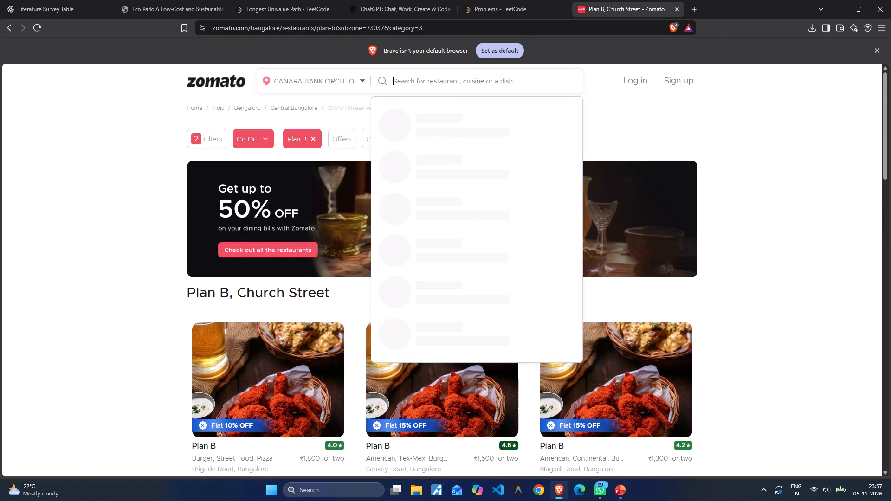
{"action": "type", "text": "red room"}
{"action": "key", "text": "Return"}
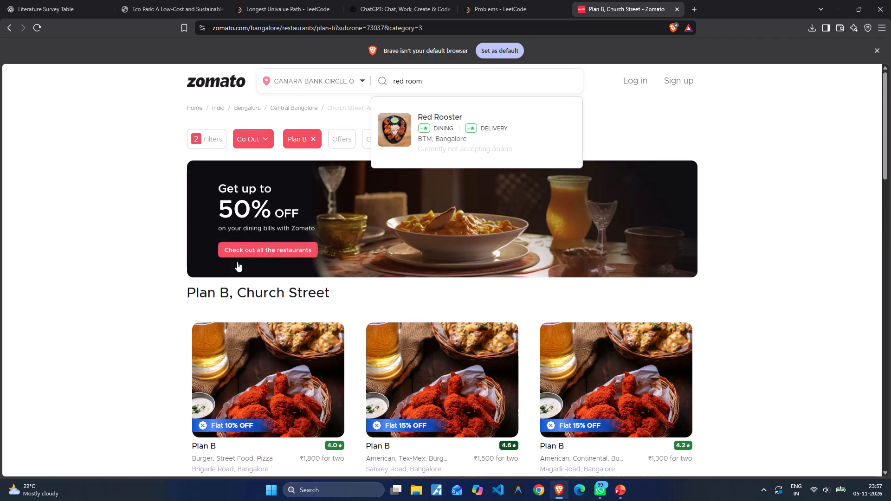
{"action": "left_click", "coordinate": [454, 116]}
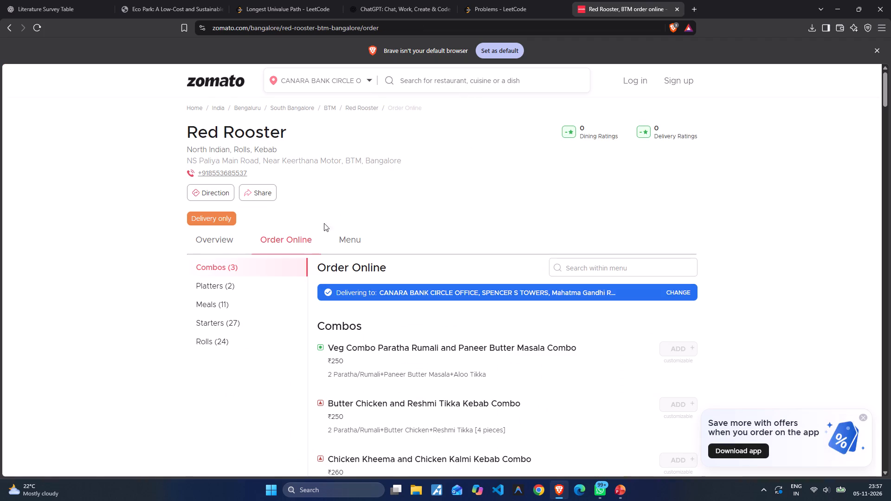
Look over Red Rooster's online order menu and close the Zomato tab.
{"action": "scroll", "coordinate": [396, 184], "scroll_direction": "down", "scroll_amount": 14}
{"action": "scroll", "coordinate": [443, 245], "scroll_direction": "up", "scroll_amount": 9}
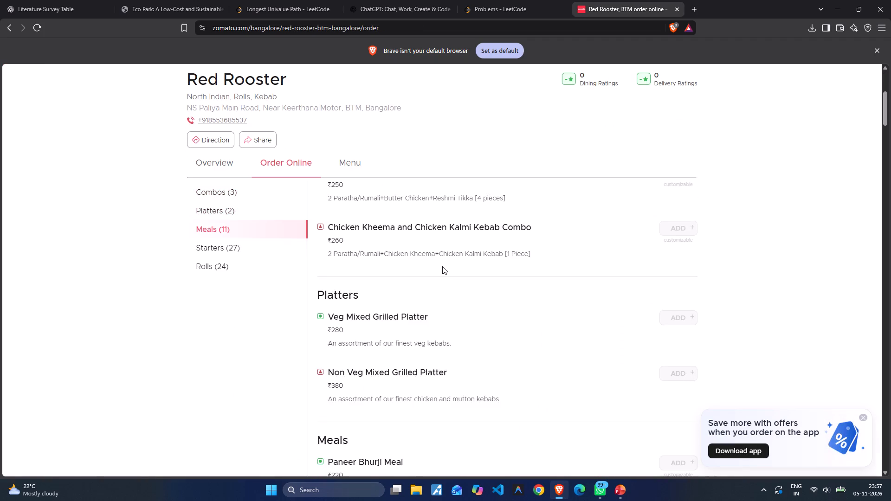
{"action": "scroll", "coordinate": [442, 266], "scroll_direction": "up", "scroll_amount": 8}
{"action": "scroll", "coordinate": [437, 266], "scroll_direction": "up", "scroll_amount": 14}
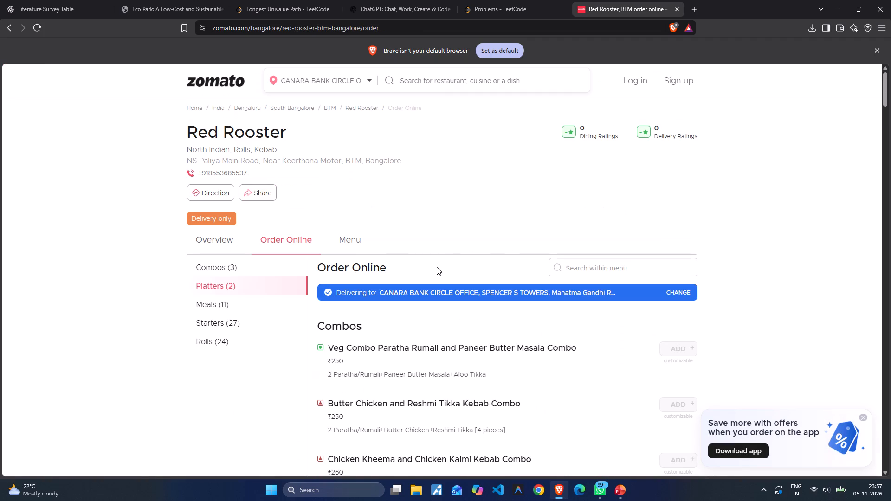
{"action": "left_click", "coordinate": [674, 8]}
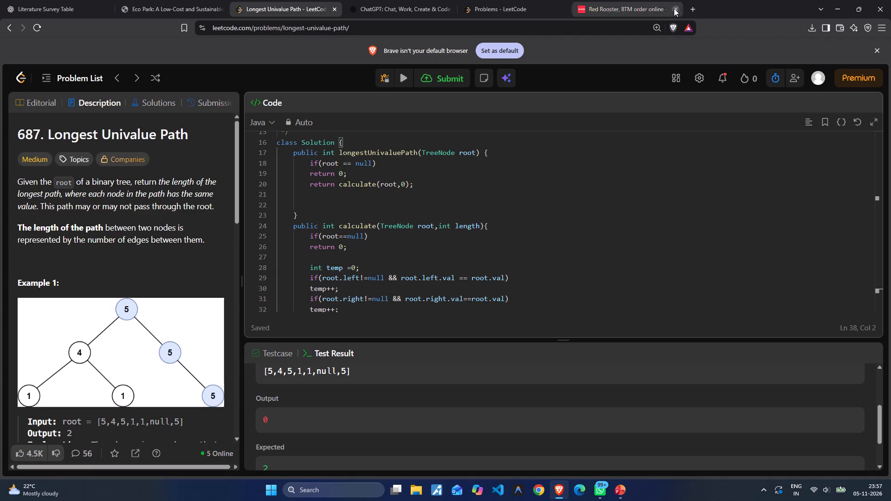
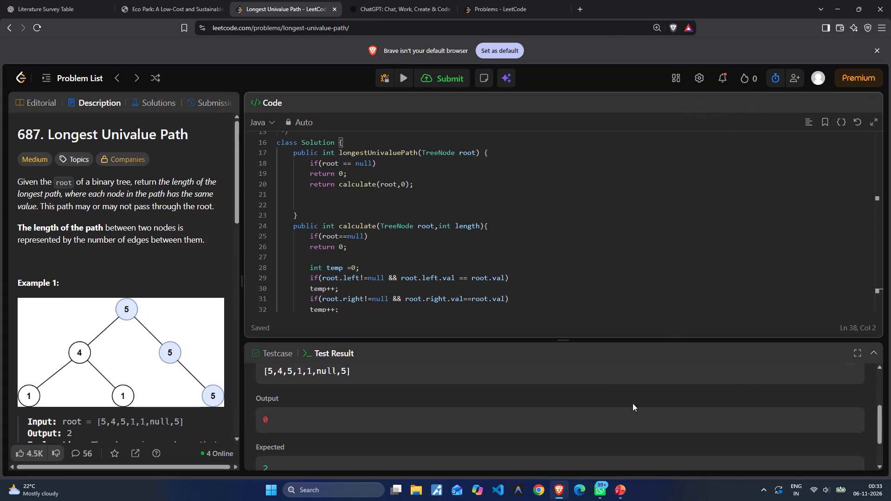
Switch to the Multi_Source_Data_Fusion_and_Analysis_Ppt presentation and look over its Existing System slide and neighbouring slide thumbnails.
{"action": "left_click", "coordinate": [623, 487]}
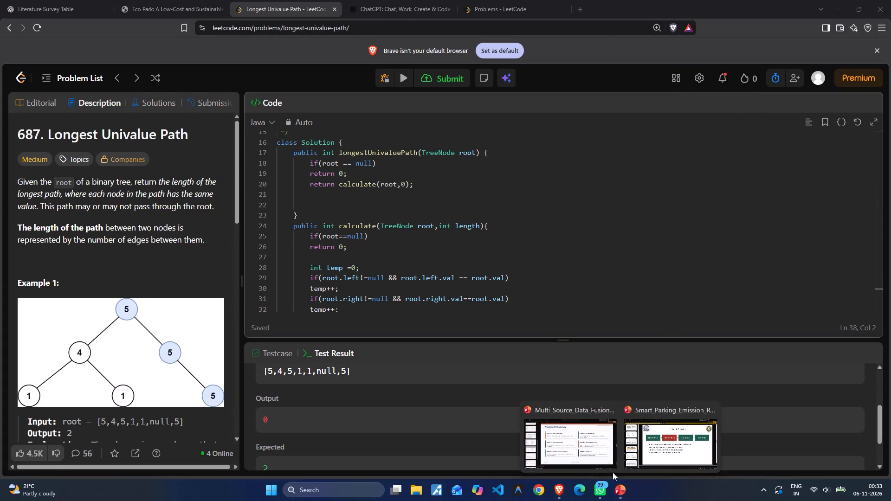
{"action": "left_click", "coordinate": [602, 455]}
{"action": "scroll", "coordinate": [299, 227], "scroll_direction": "up", "scroll_amount": 2}
{"action": "scroll", "coordinate": [107, 197], "scroll_direction": "up", "scroll_amount": 2}
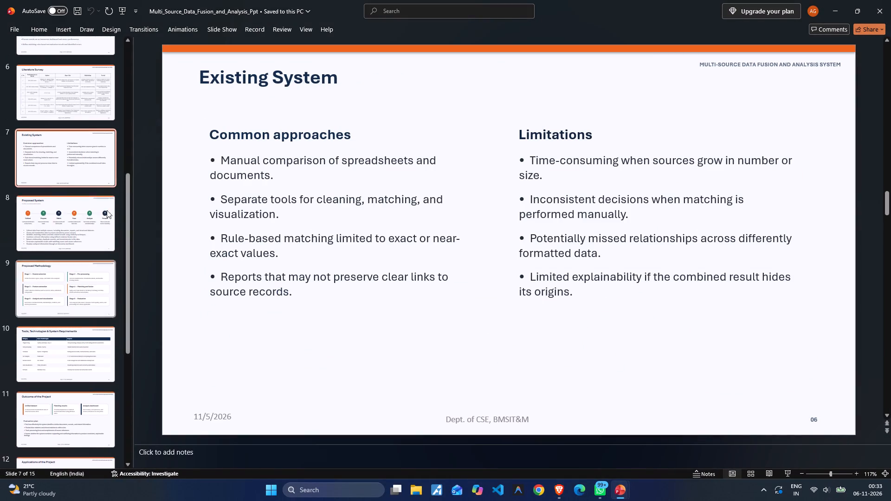
{"action": "scroll", "coordinate": [93, 227], "scroll_direction": "up", "scroll_amount": 3}
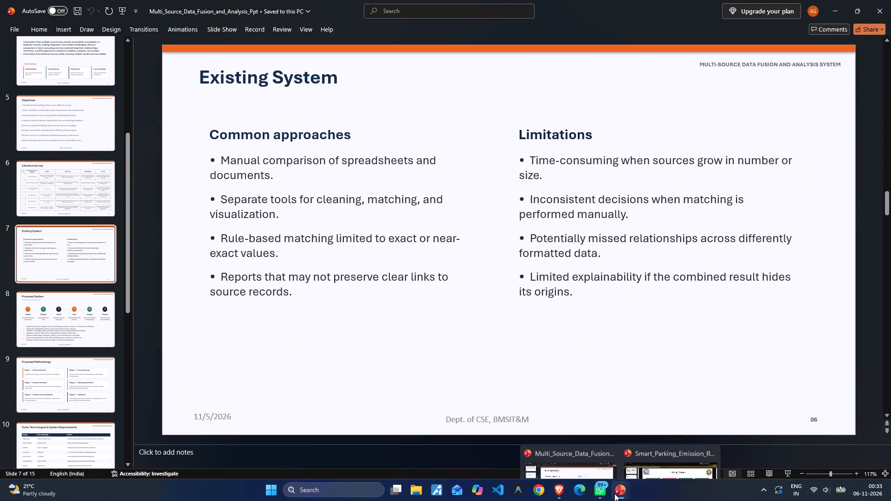
Review the Smart Parking presentation's Applications, Outcome, Existing System and Proposed System slides.
{"action": "left_click", "coordinate": [674, 439]}
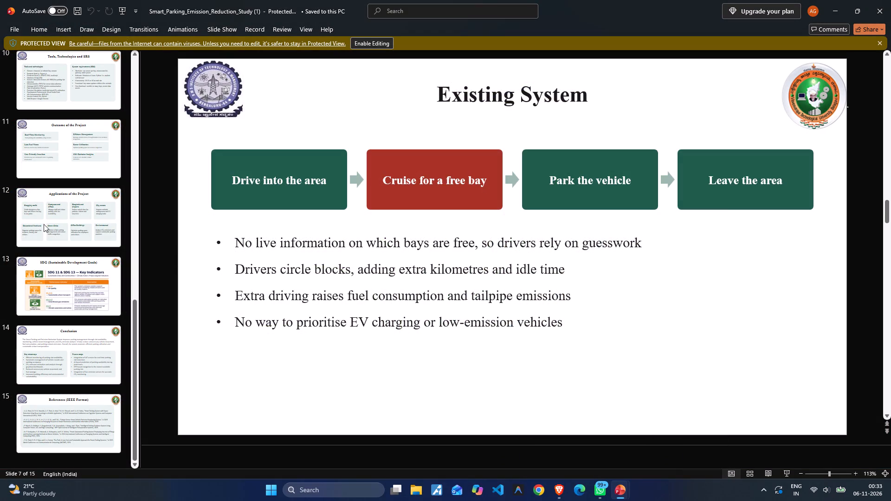
{"action": "left_click", "coordinate": [83, 212]}
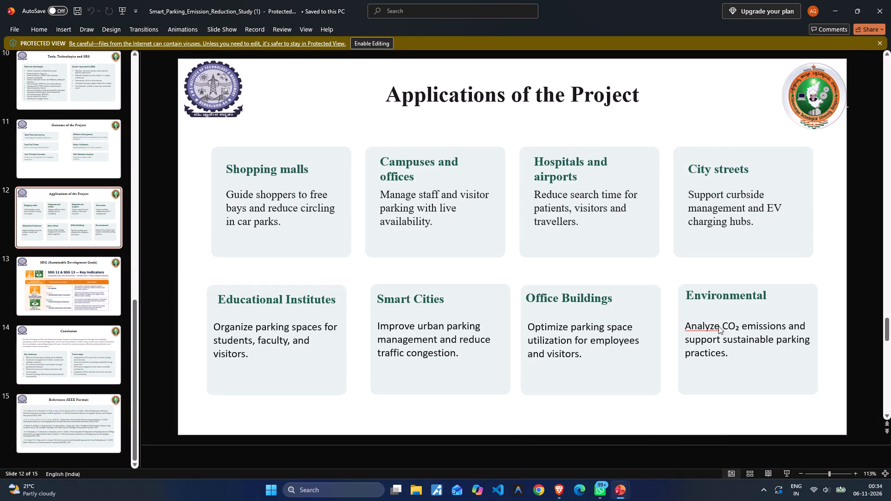
{"action": "left_click", "coordinate": [703, 326]}
{"action": "left_click", "coordinate": [704, 325]}
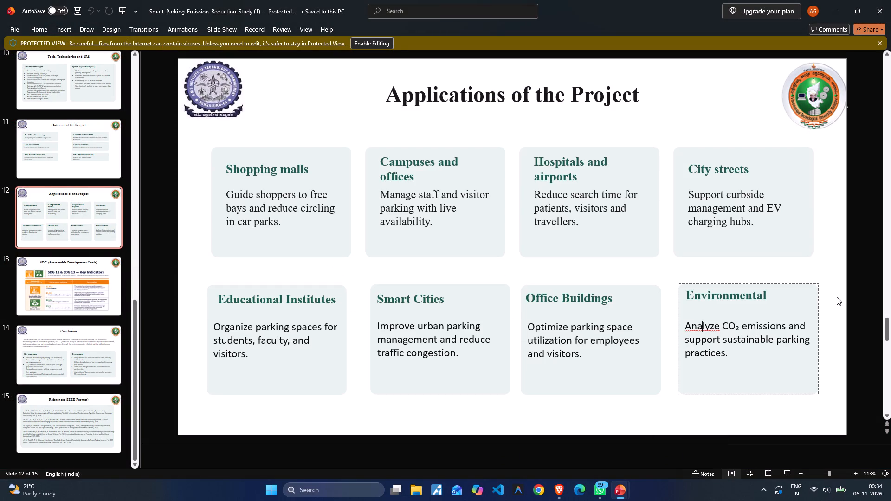
{"action": "left_click", "coordinate": [833, 246]}
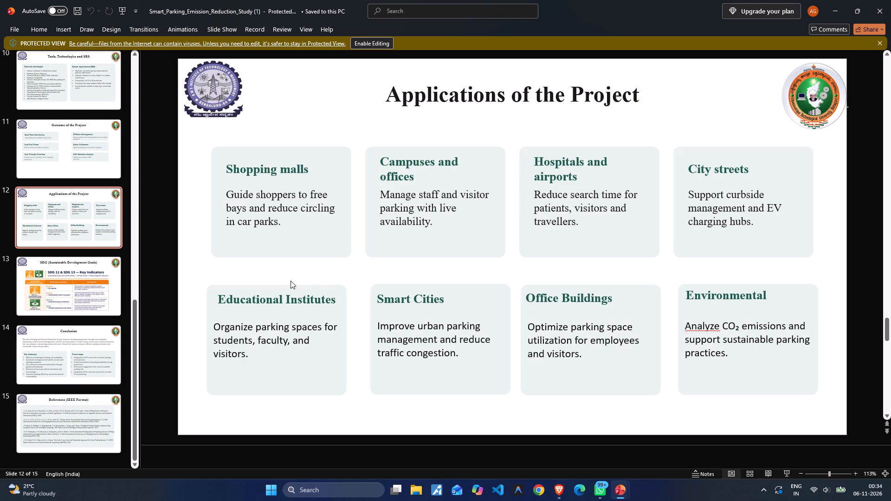
{"action": "left_click", "coordinate": [72, 156]}
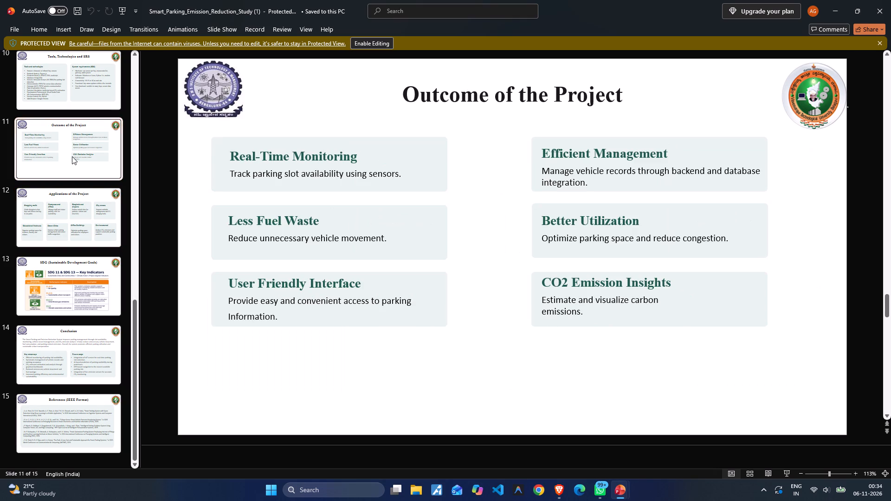
{"action": "scroll", "coordinate": [72, 156], "scroll_direction": "up", "scroll_amount": 4}
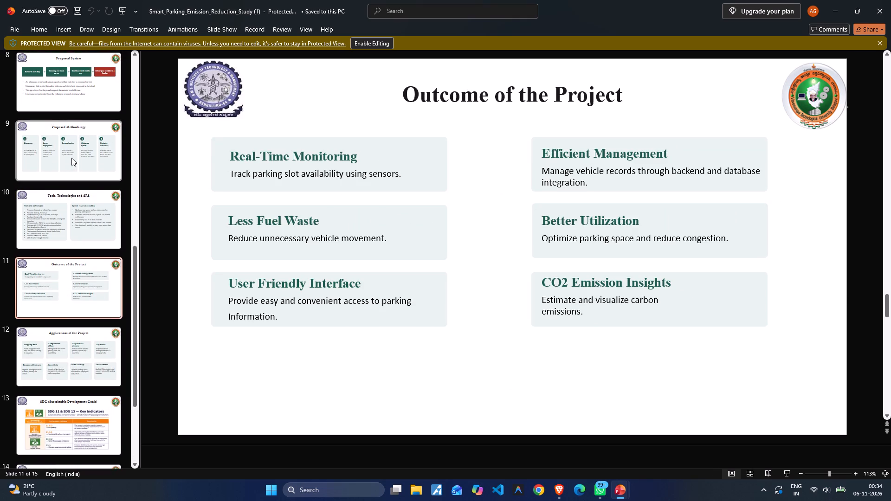
{"action": "scroll", "coordinate": [71, 158], "scroll_direction": "up", "scroll_amount": 3}
{"action": "left_click", "coordinate": [71, 239]}
{"action": "left_click", "coordinate": [80, 189]}
{"action": "scroll", "coordinate": [74, 144], "scroll_direction": "up", "scroll_amount": 1}
{"action": "left_click", "coordinate": [73, 146]}
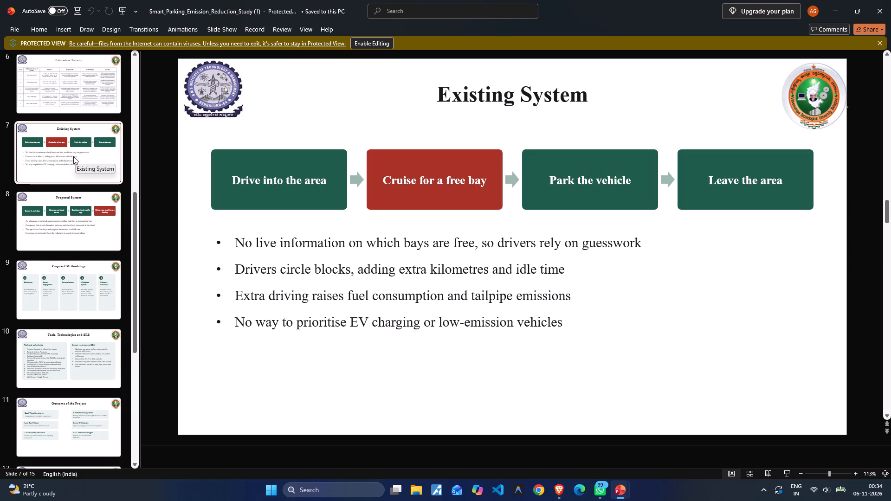